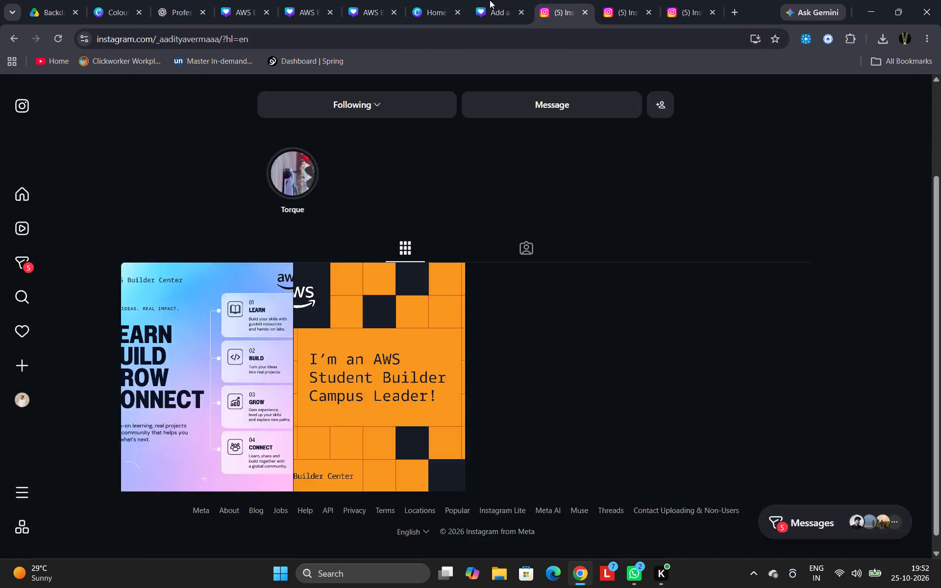
Switch to the Canva design, look over its AWS Builder Center poster pages, and select the purple background of page 3.
left_click(490, 1)
scroll(564, 248, "up", 12)
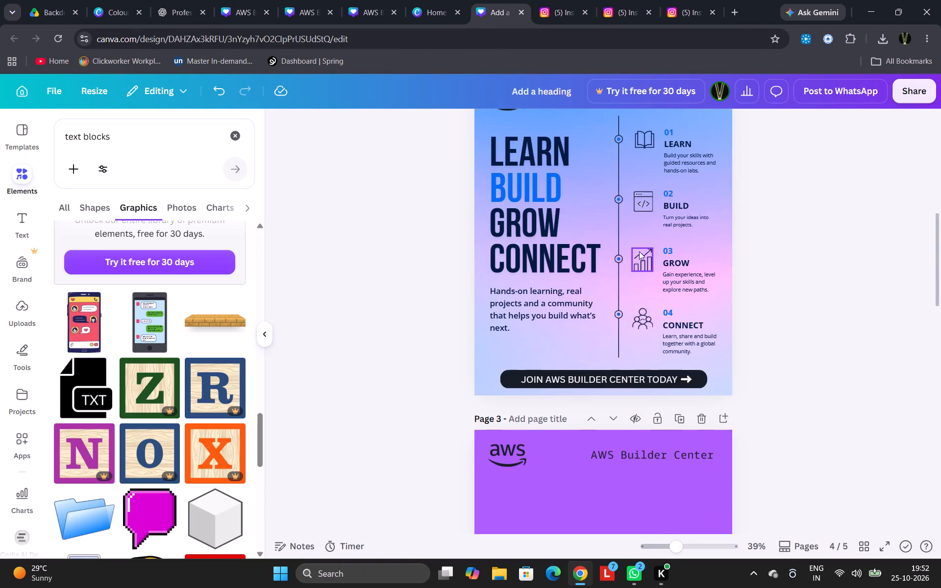
scroll(649, 253, "up", 5)
scroll(661, 255, "down", 13)
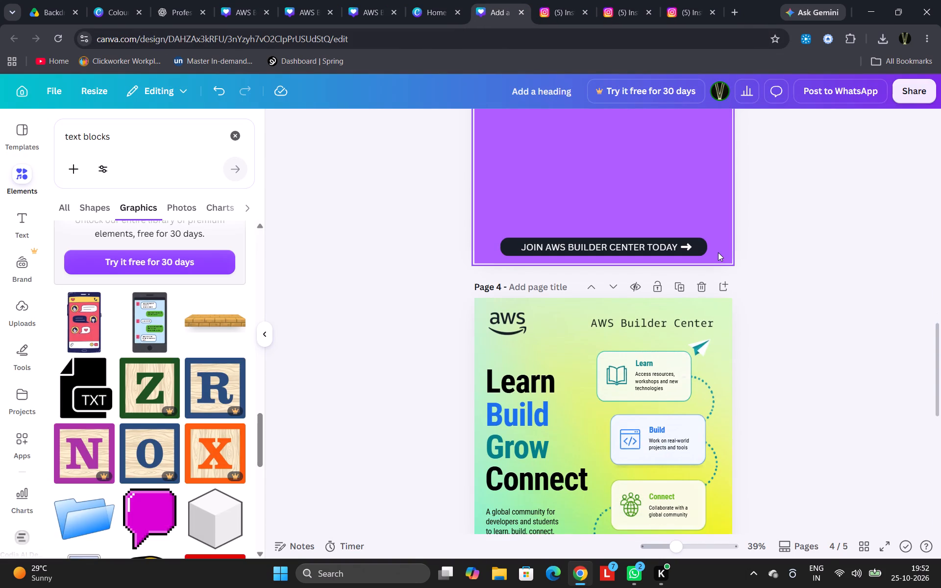
scroll(718, 252, "up", 7)
scroll(721, 248, "down", 5)
left_click(704, 260)
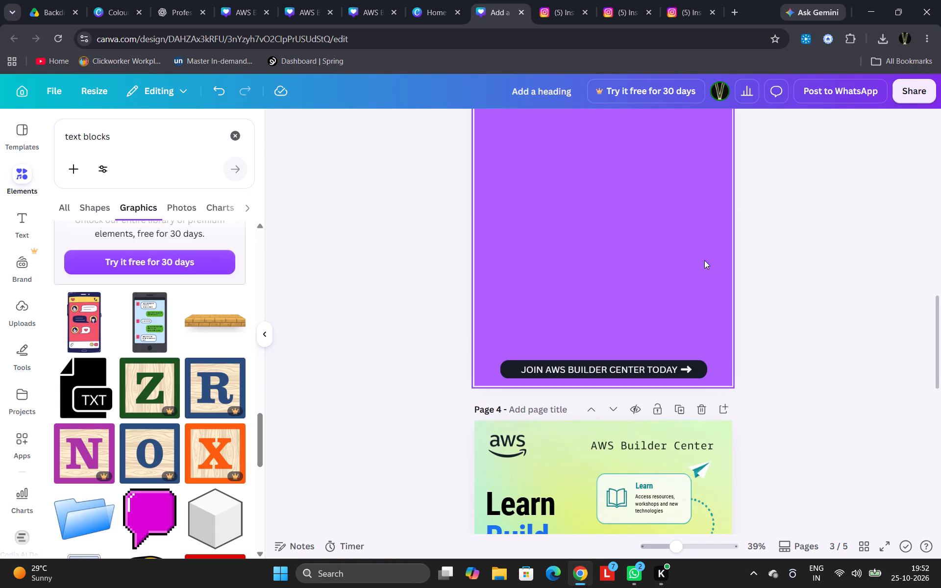
scroll(462, 259, "up", 5)
Browse the "text blocks" element results, checking the Charts category and returning to Graphics.
scroll(143, 277, "up", 9)
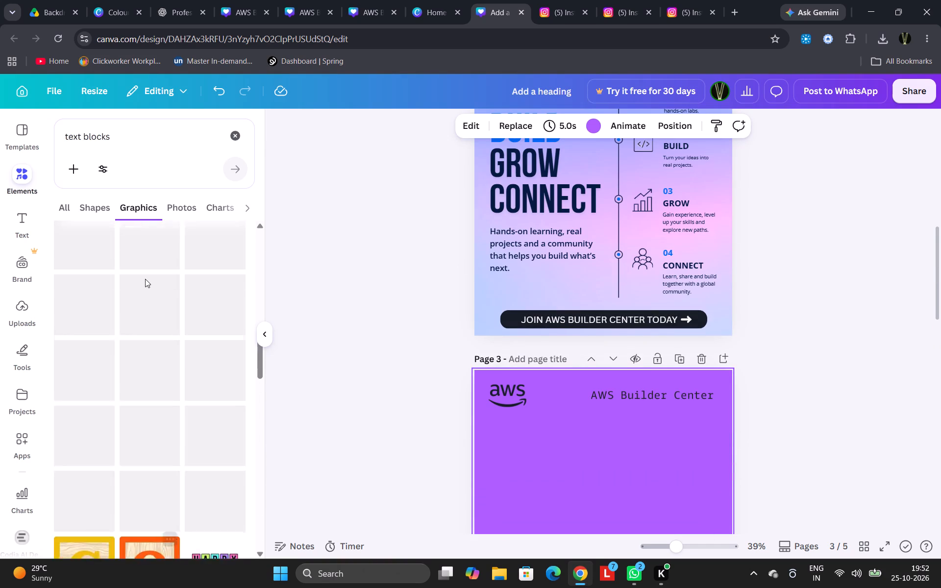
scroll(145, 279, "up", 15)
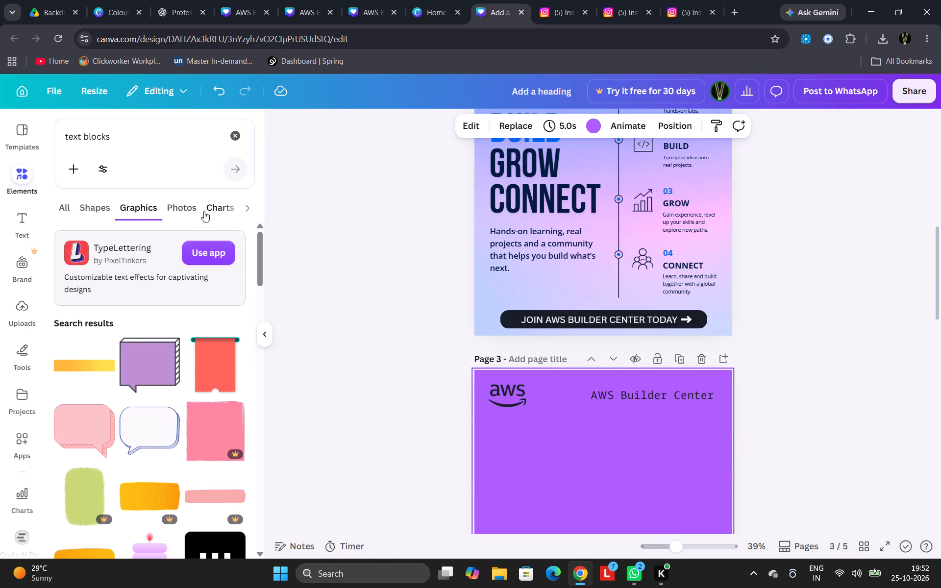
left_click(210, 209)
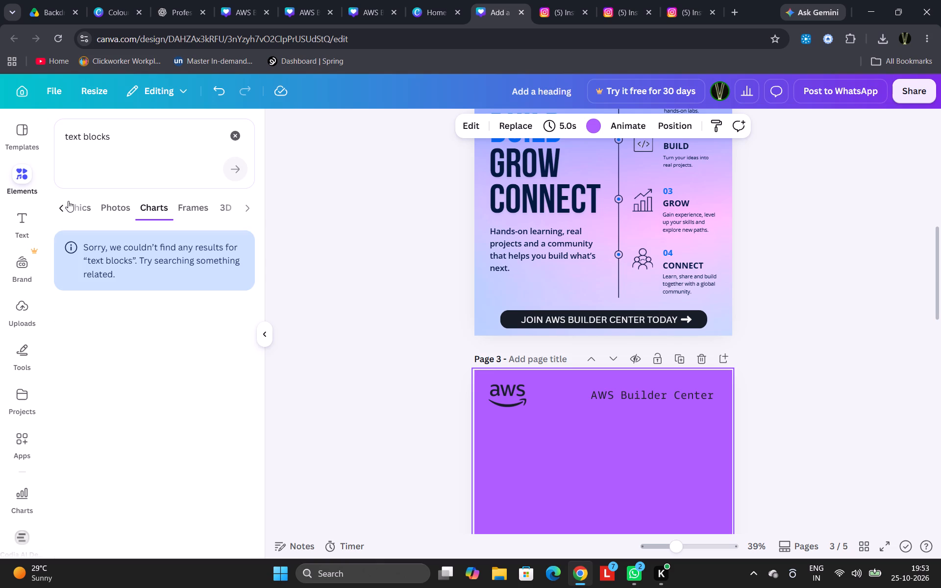
left_click(71, 203)
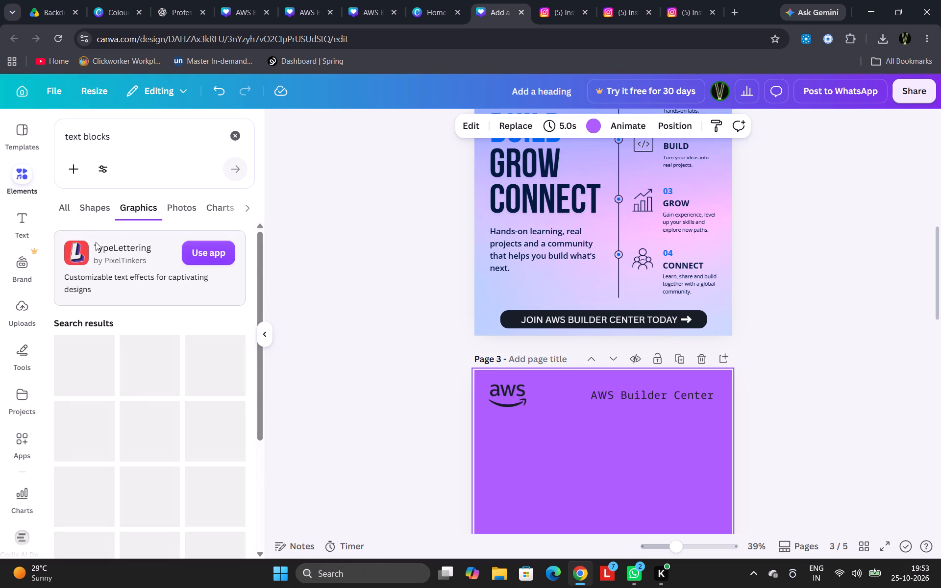
Add the purple 3D speech-bubble graphic from the "text blocks" results to page 3, placing it below the AWS logo near the left edge.
scroll(95, 244, "down", 1)
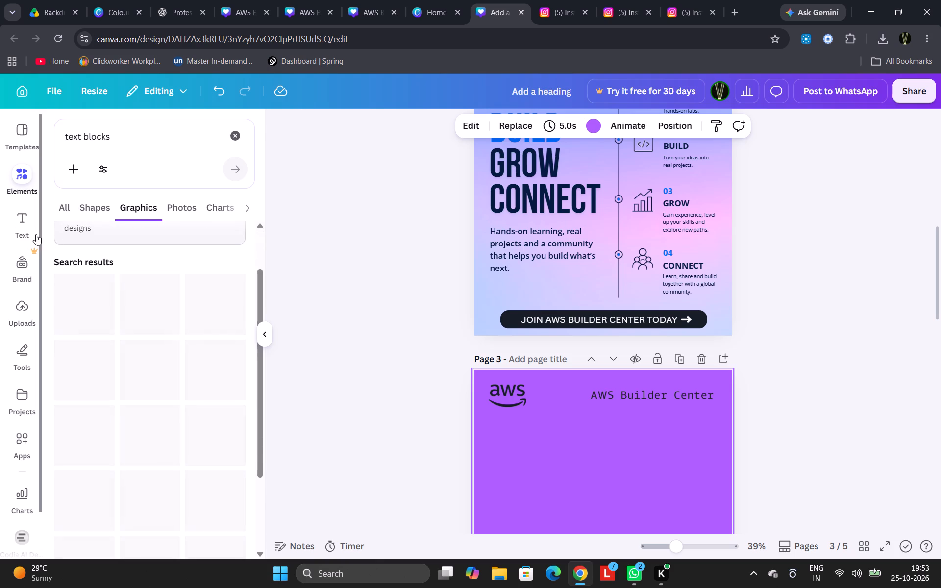
scroll(901, 317, "up", 13)
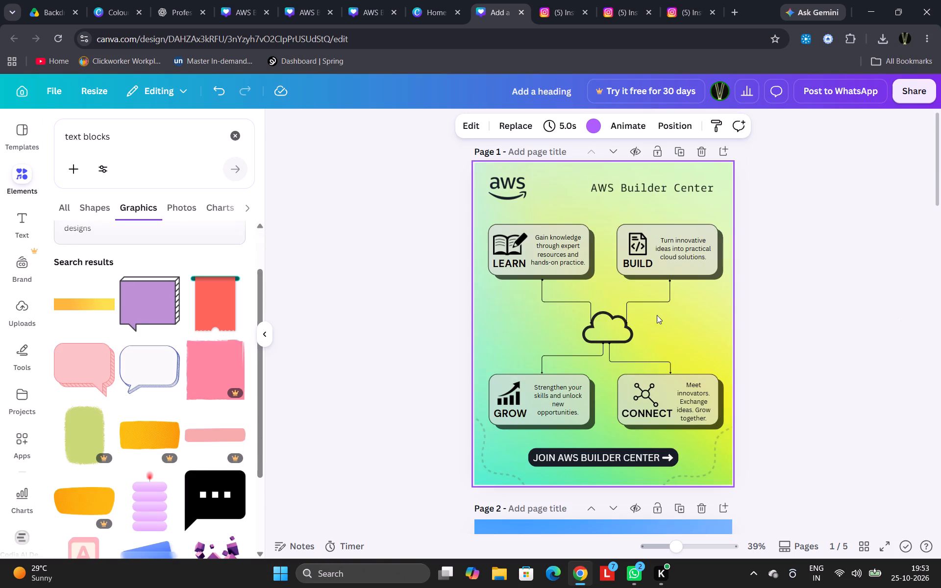
scroll(703, 317, "down", 13)
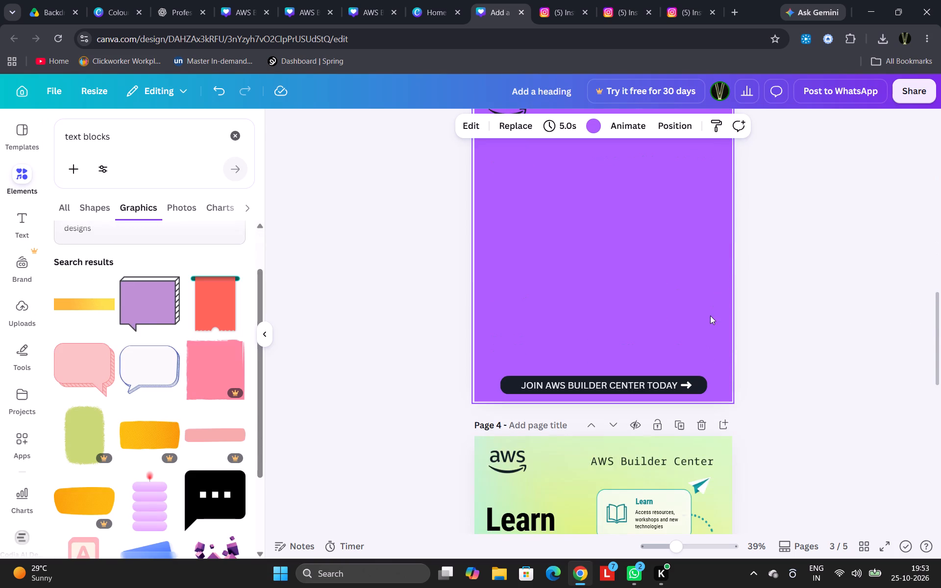
scroll(635, 313, "up", 2)
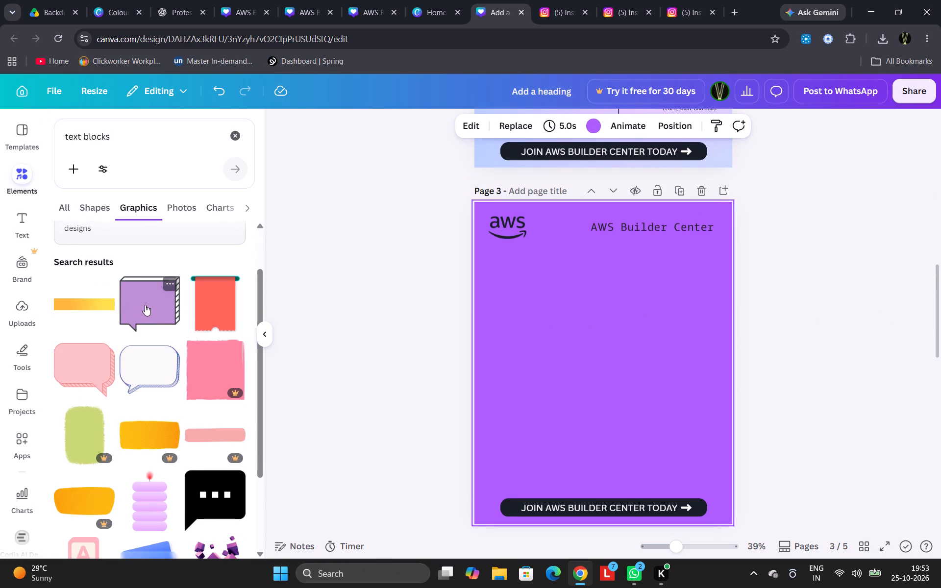
left_click(145, 305)
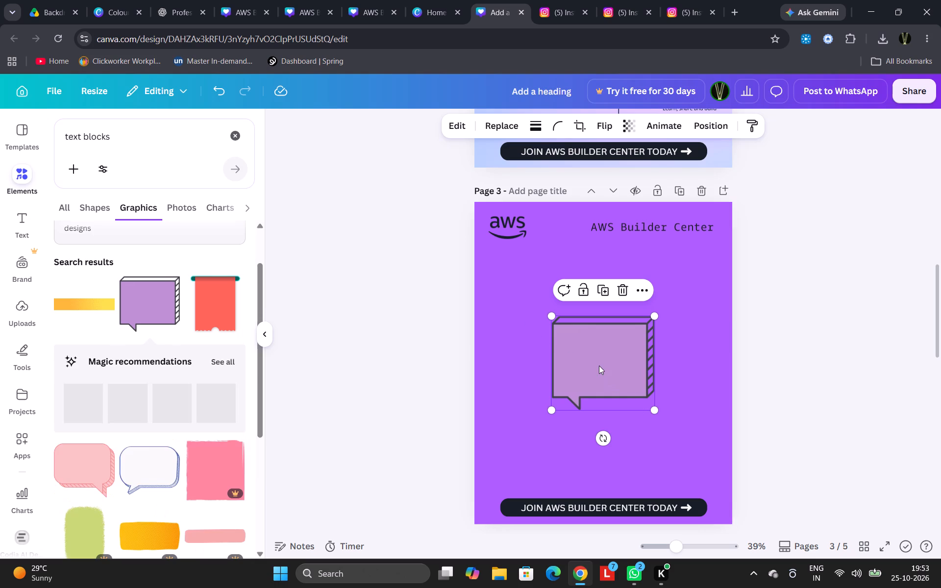
left_click(599, 366)
left_click_drag(603, 359, 563, 337)
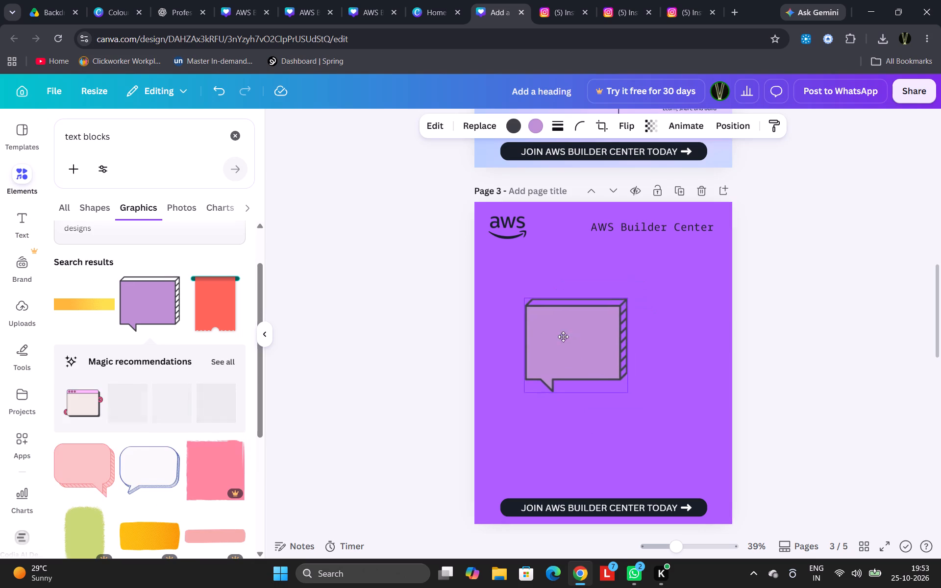
left_click_drag(563, 337, 536, 325)
Browse the graphics and shapes found for "text blocks" for other text-box elements that would suit page 3.
scroll(190, 308, "down", 2)
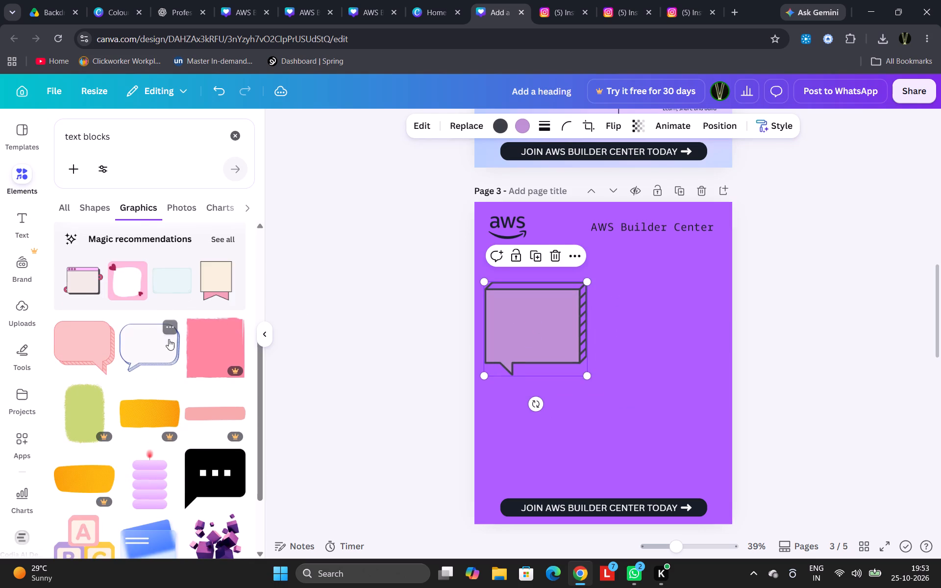
scroll(174, 333, "down", 5)
scroll(194, 377, "down", 4)
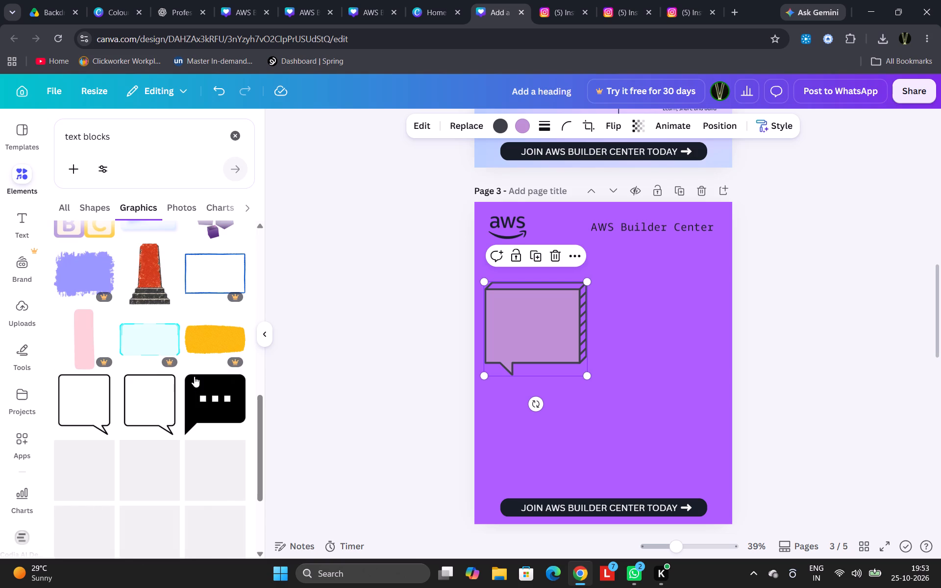
scroll(192, 373, "down", 9)
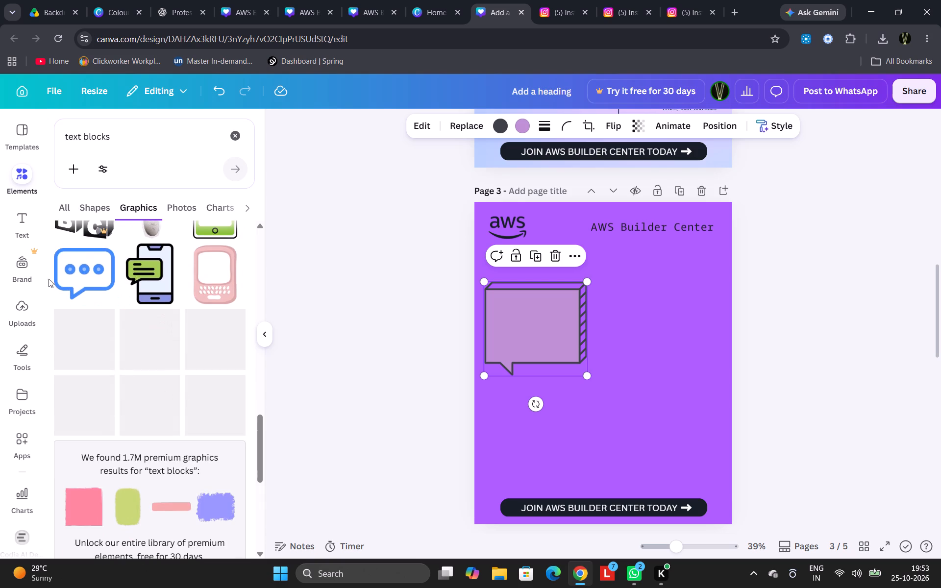
left_click(98, 211)
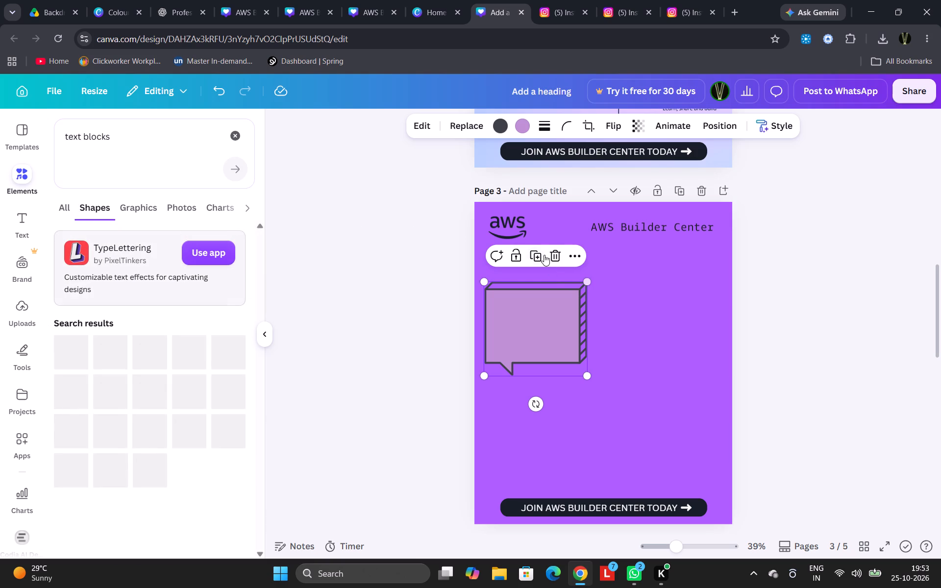
left_click(147, 211)
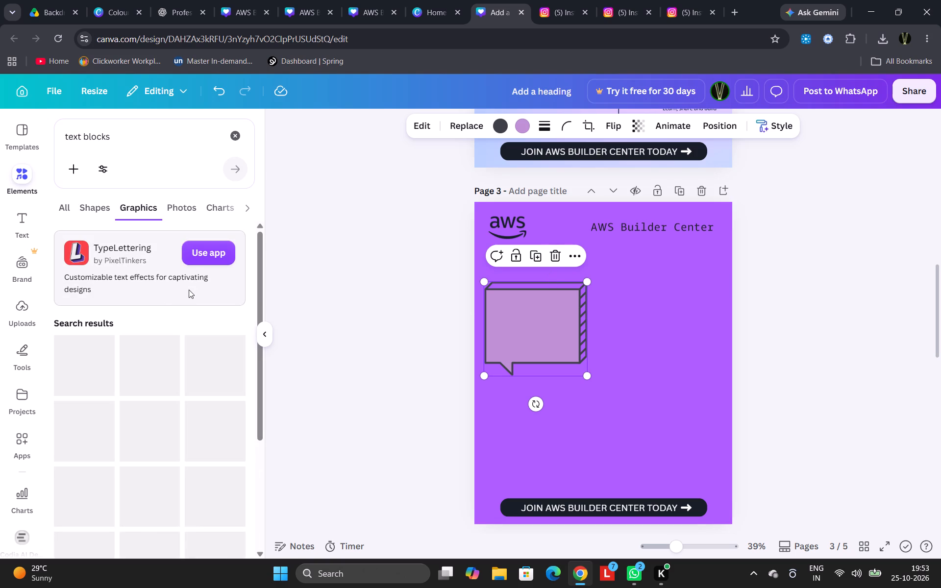
scroll(178, 361, "down", 1)
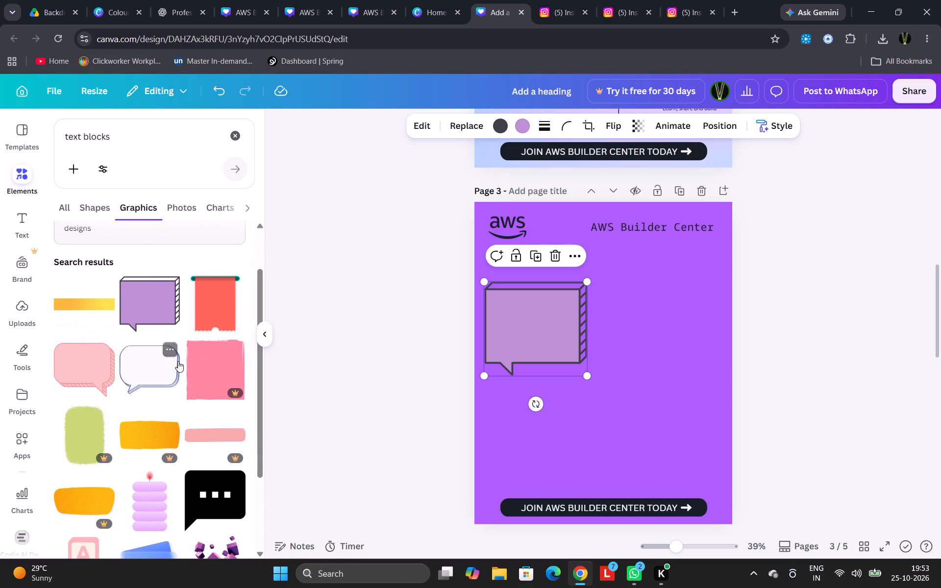
scroll(186, 352, "down", 9)
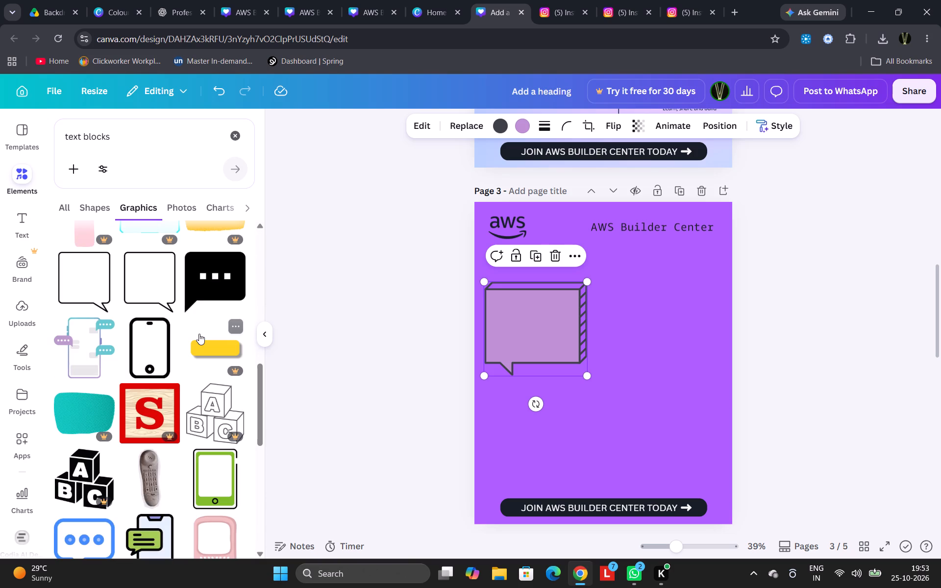
scroll(200, 335, "down", 4)
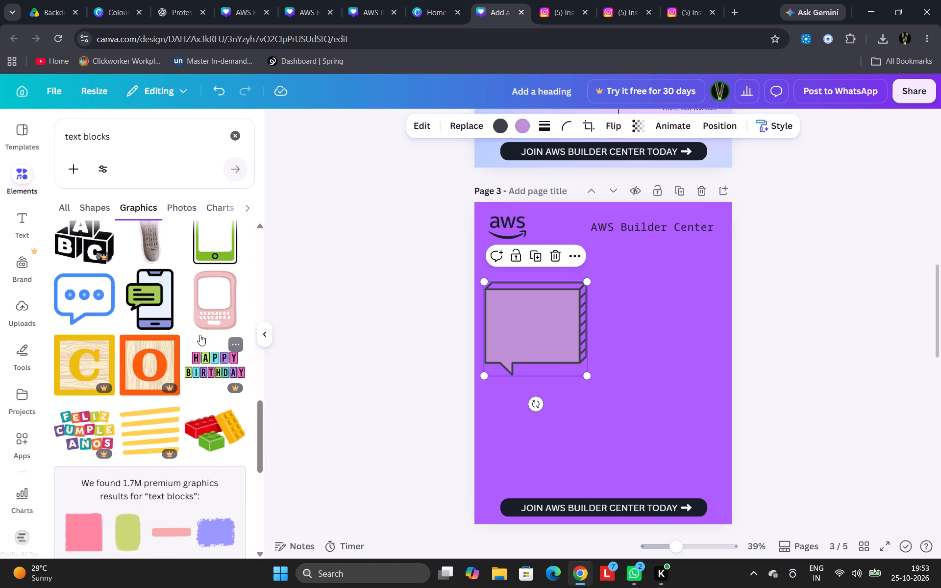
scroll(200, 335, "down", 6)
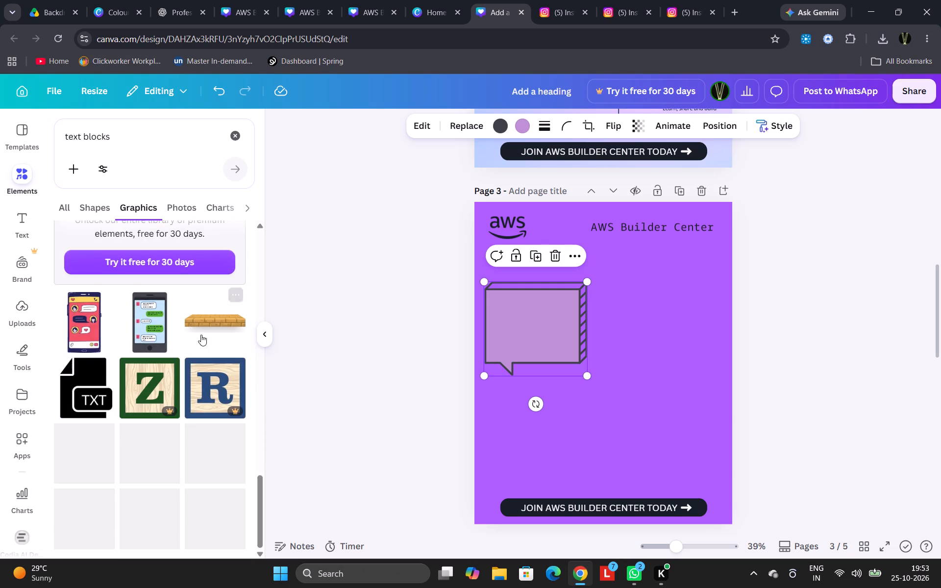
scroll(201, 335, "down", 5)
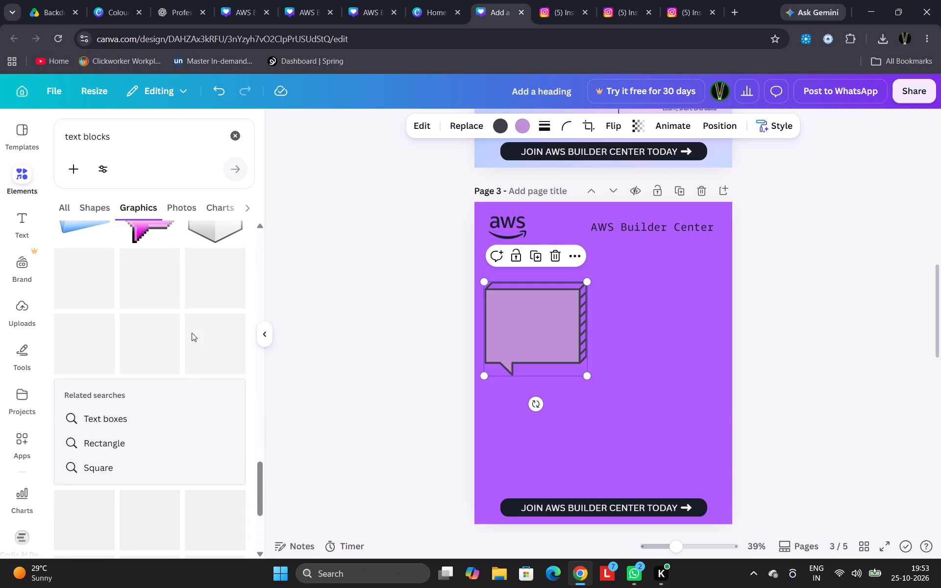
scroll(183, 332, "down", 4)
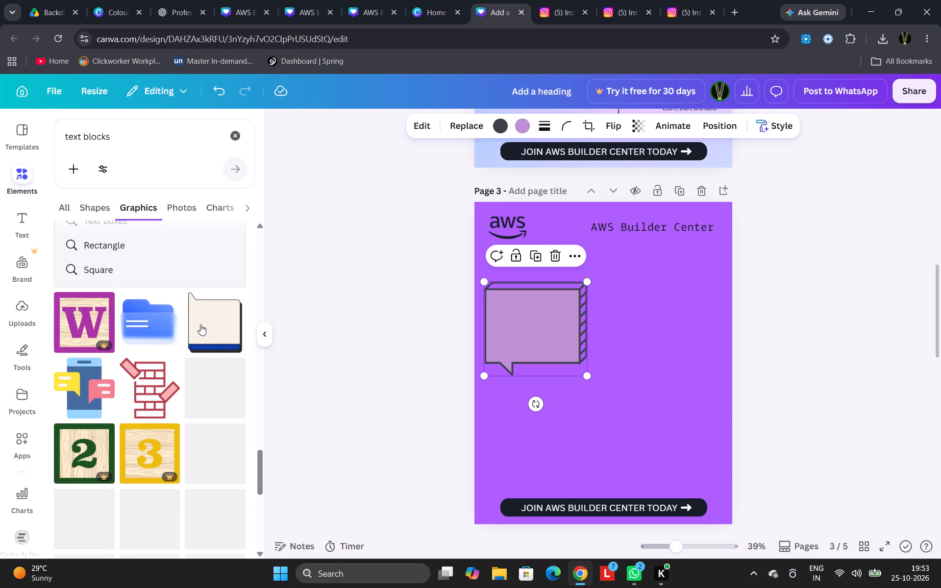
scroll(203, 321, "down", 2)
Search the graphics elements for "rectangle".
left_click_drag(142, 143, 56, 144)
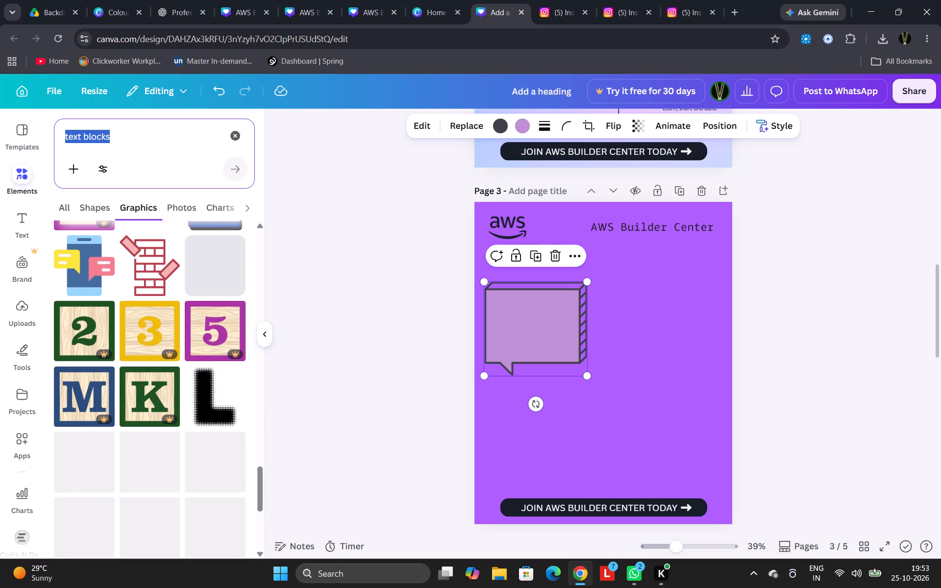
type("rectangle")
key("Return")
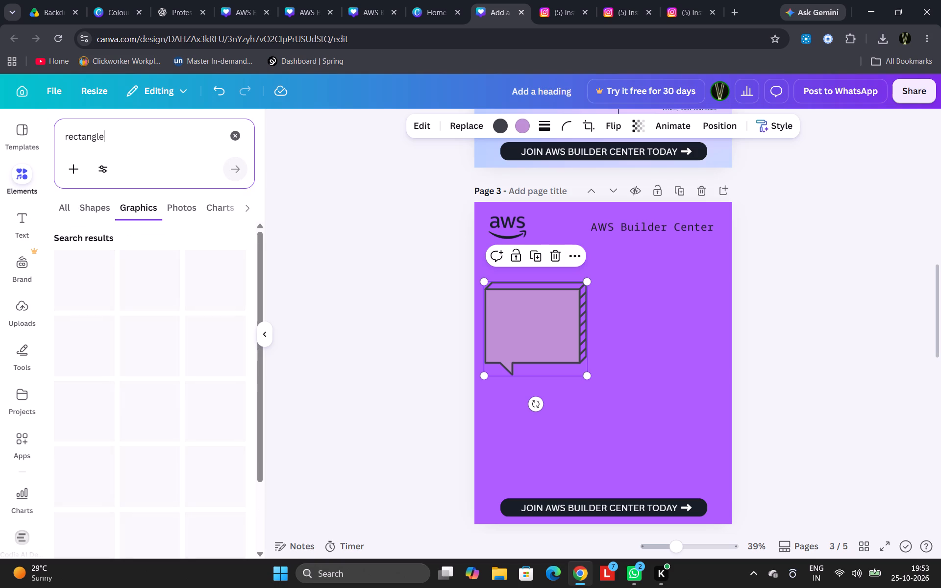
Deselect the speech bubble and review the finished layouts on pages 1 and 2 as reference for page 3.
left_click(776, 350)
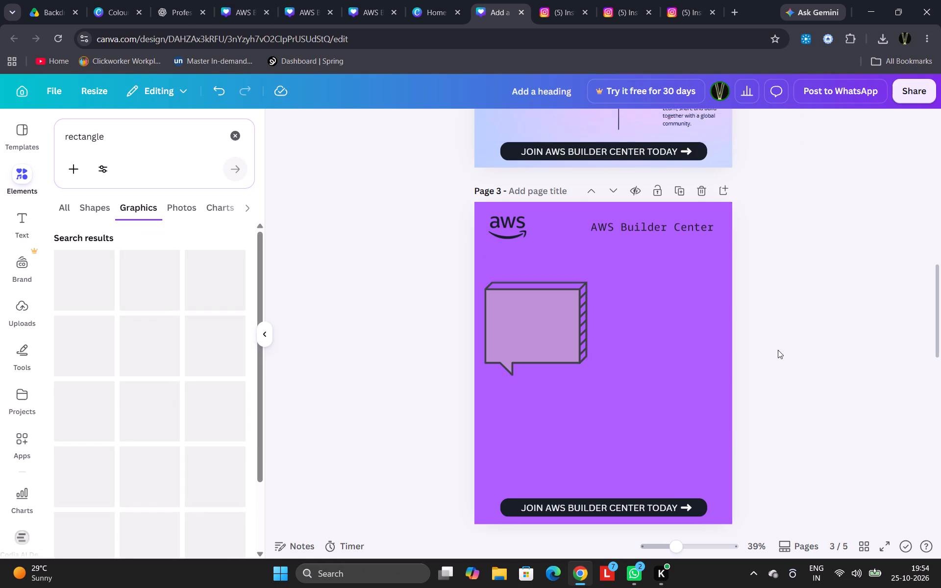
scroll(778, 350, "up", 9)
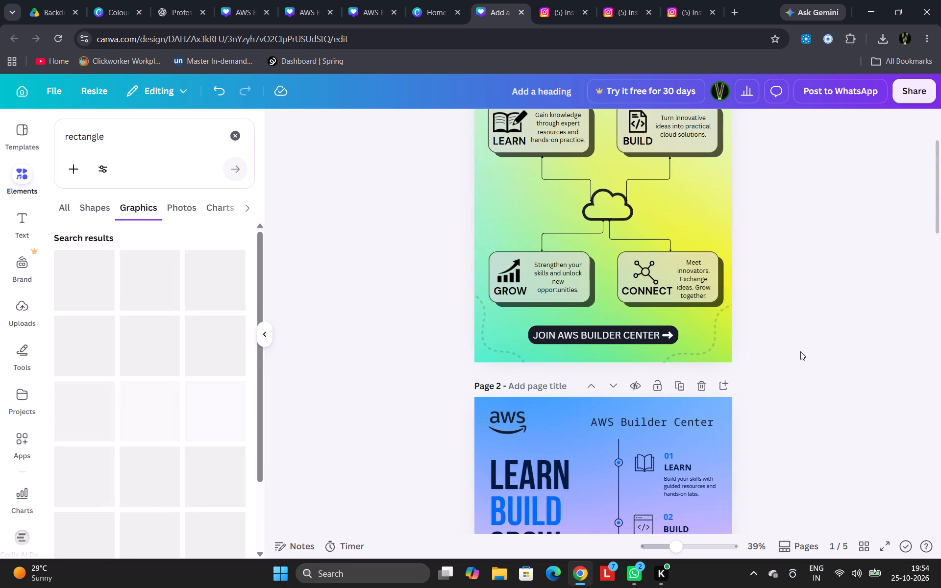
scroll(800, 351, "up", 2)
scroll(800, 351, "down", 6)
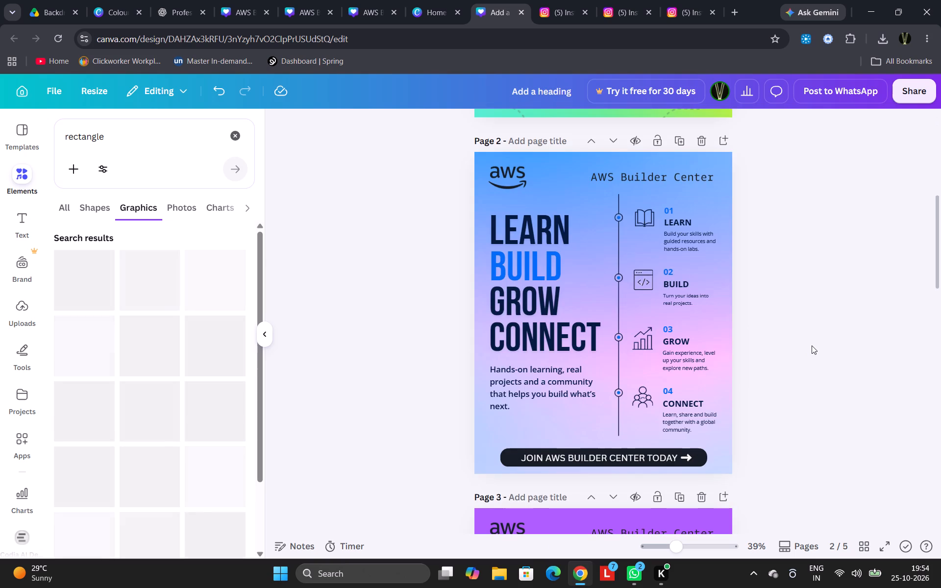
scroll(812, 345, "down", 4)
scroll(809, 347, "up", 2)
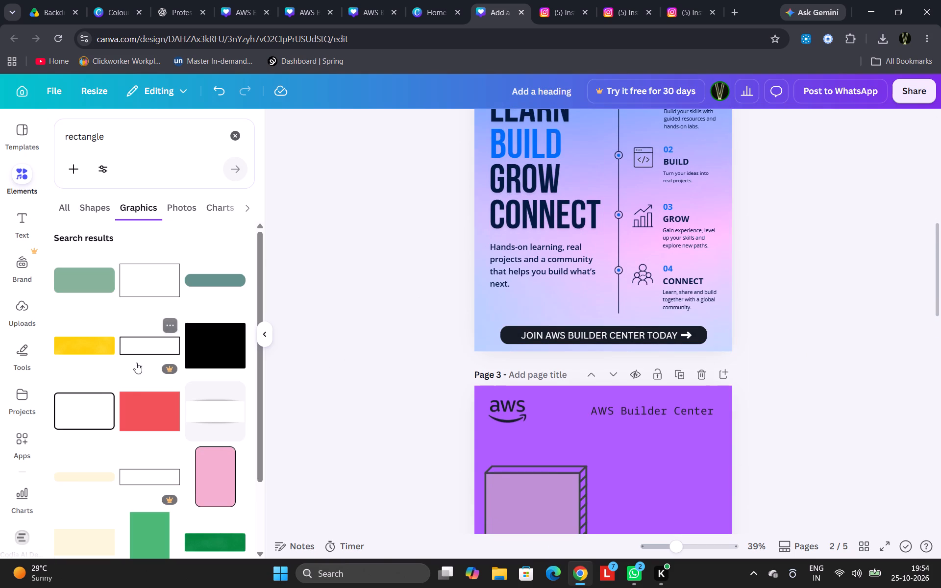
Browse the graphics found for "rectangle" for a box shape that would suit the page 3 poster.
scroll(223, 361, "down", 3)
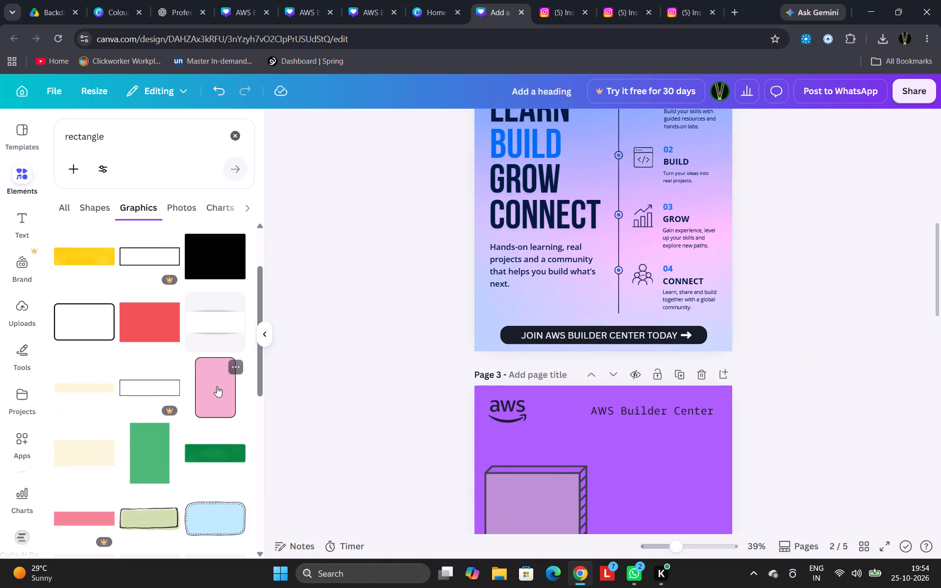
scroll(215, 392, "down", 3)
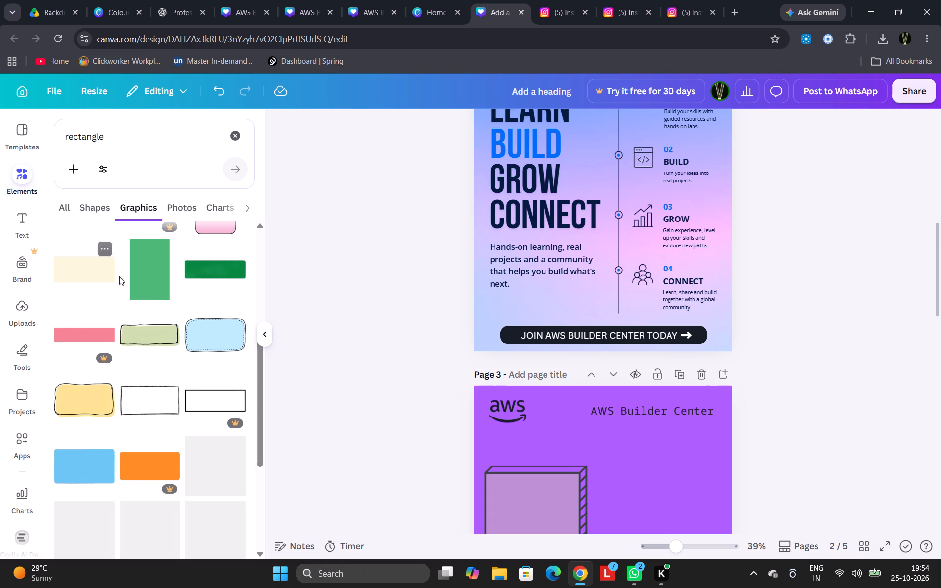
scroll(141, 291, "down", 1)
scroll(215, 330, "down", 3)
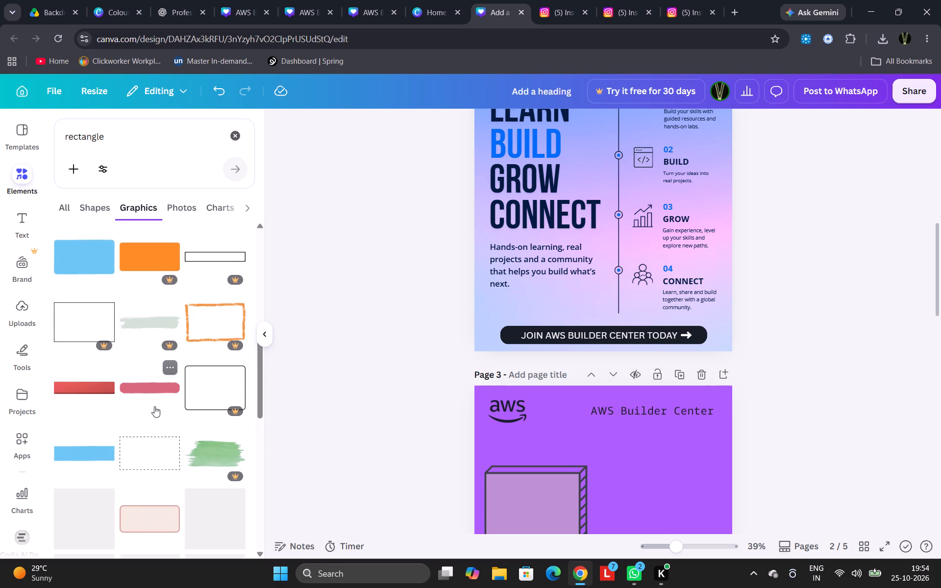
scroll(156, 407, "down", 2)
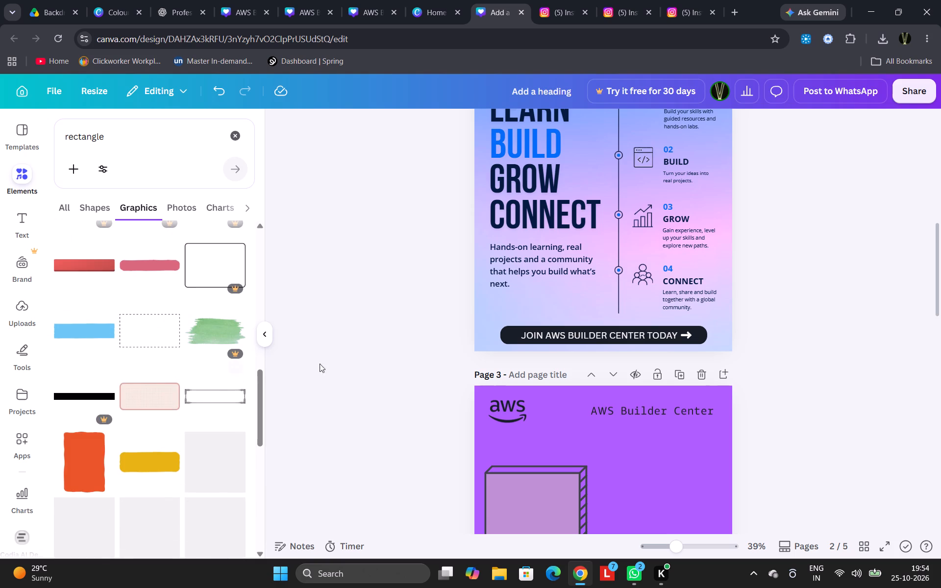
scroll(223, 391, "down", 2)
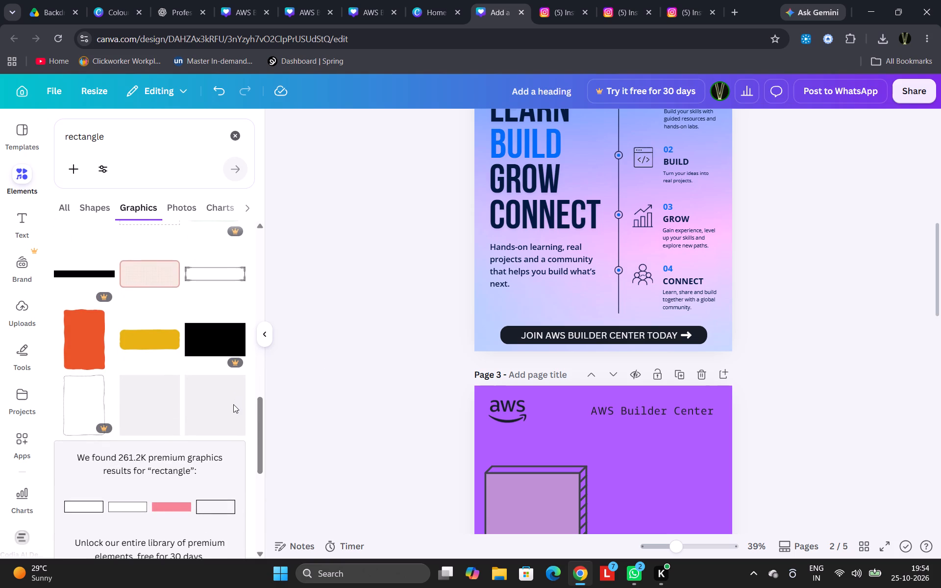
scroll(233, 403, "down", 6)
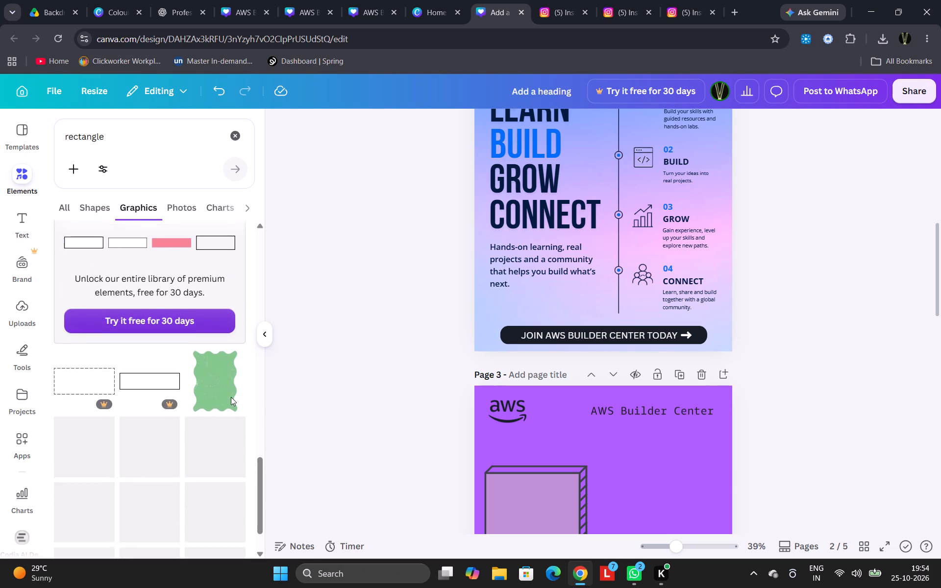
scroll(231, 390, "up", 5)
scroll(232, 386, "down", 5)
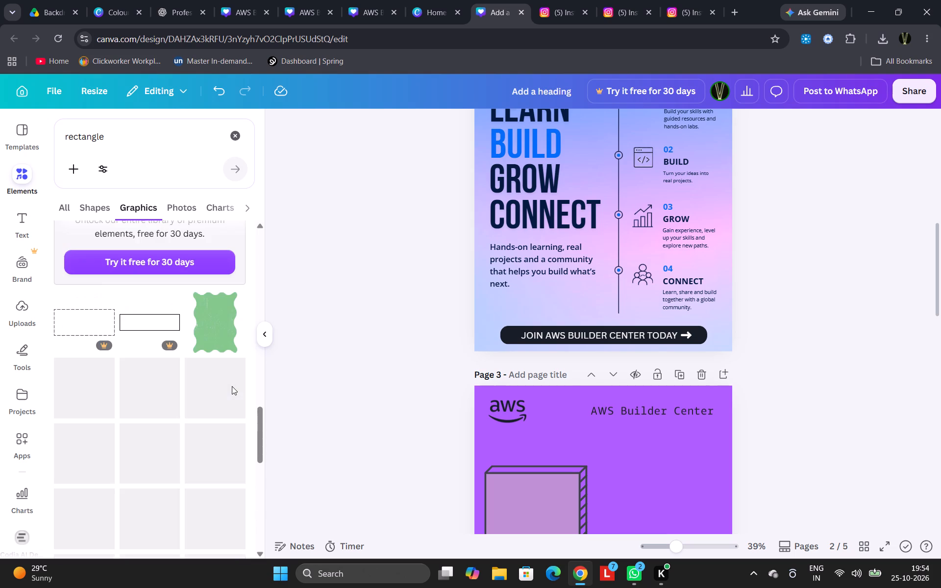
scroll(232, 386, "up", 7)
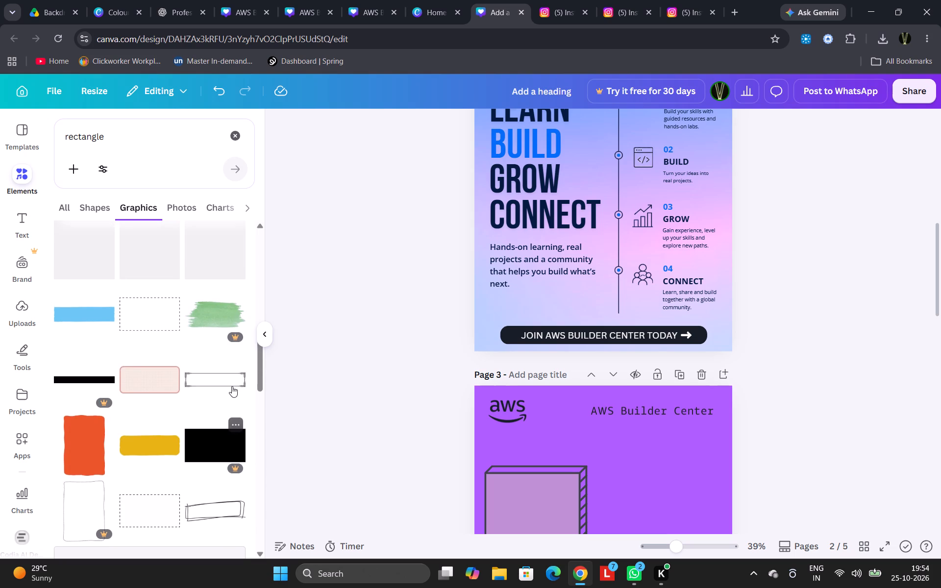
scroll(232, 383, "down", 7)
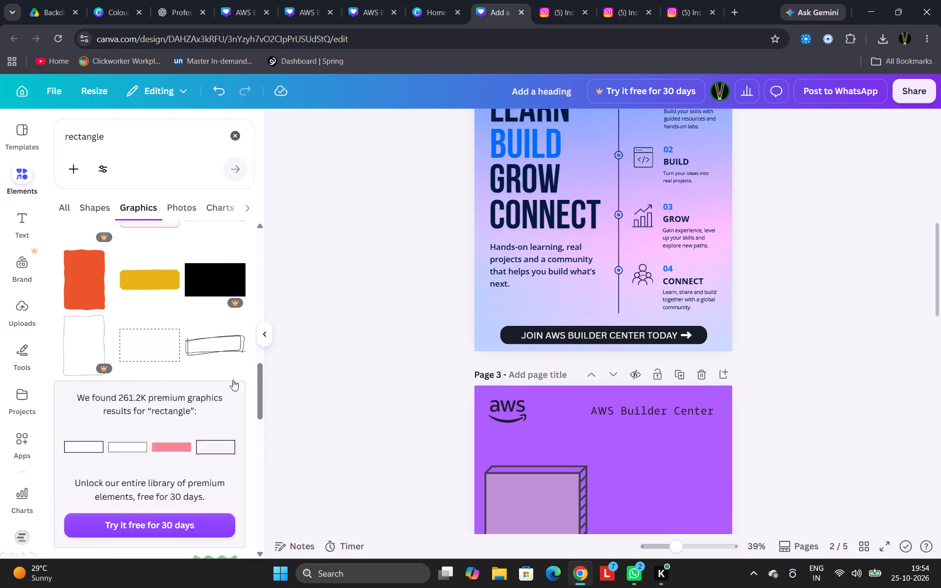
scroll(236, 374, "down", 3)
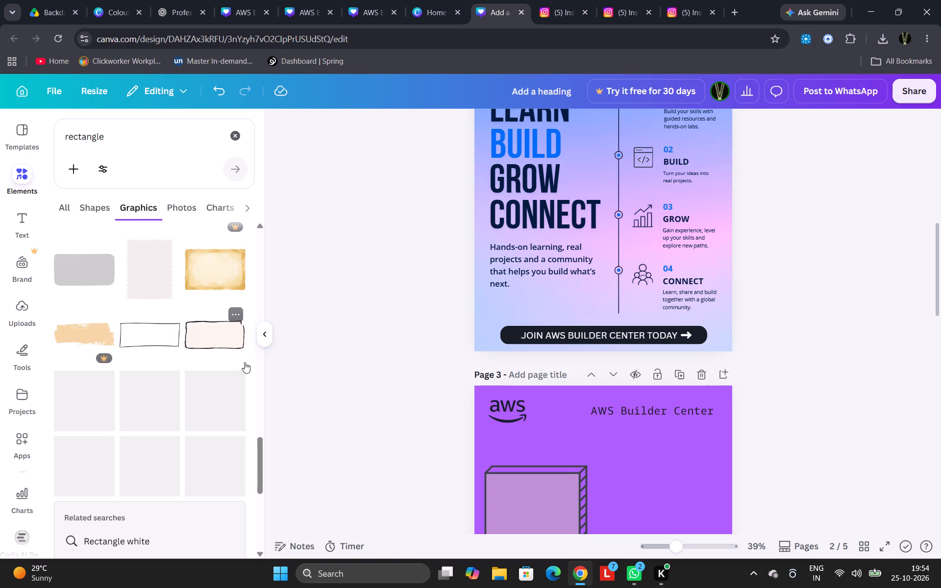
scroll(245, 362, "down", 4)
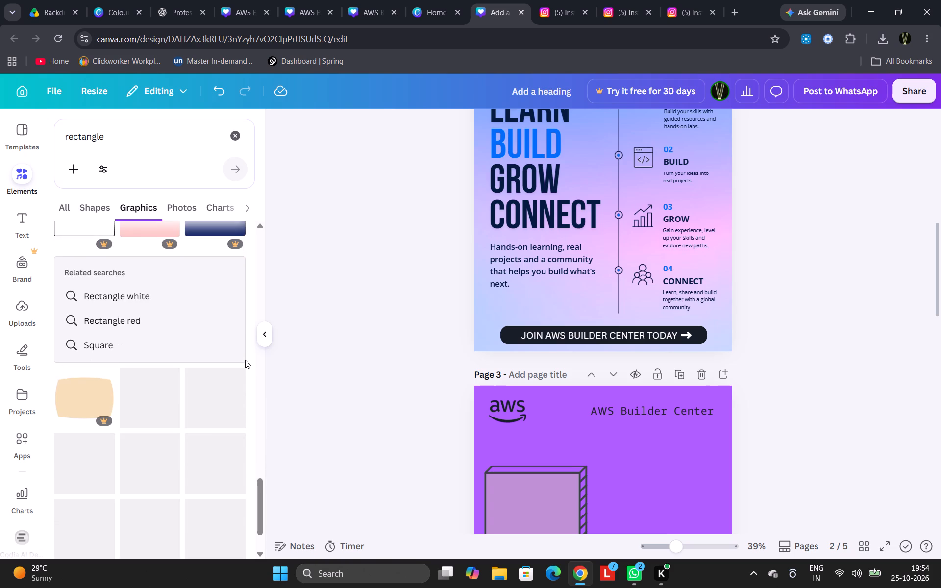
scroll(245, 360, "down", 1)
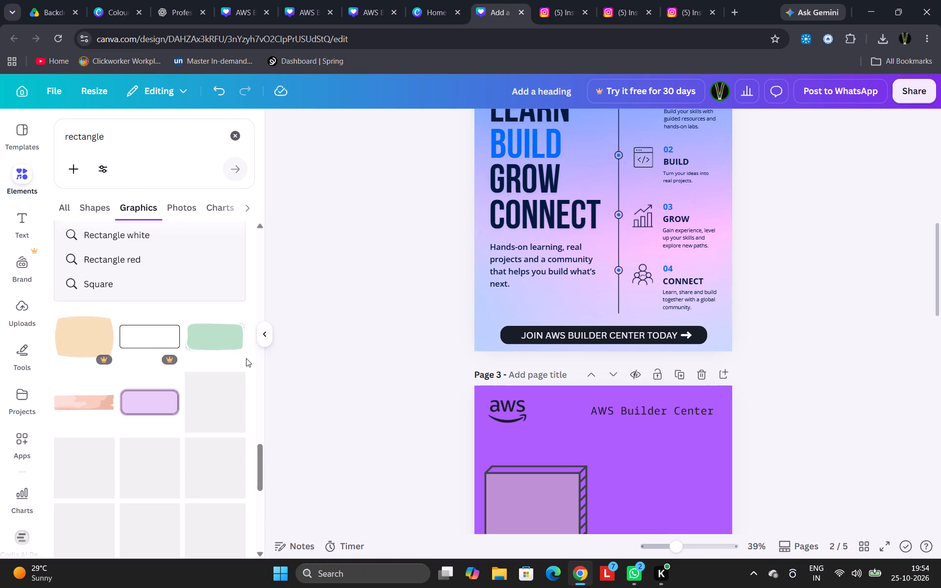
scroll(246, 358, "down", 3)
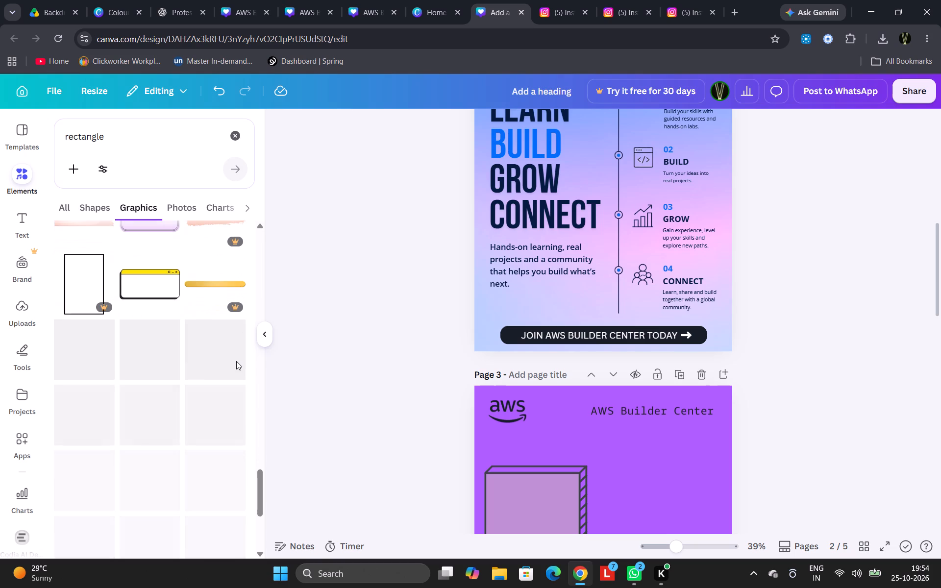
scroll(216, 374, "down", 1)
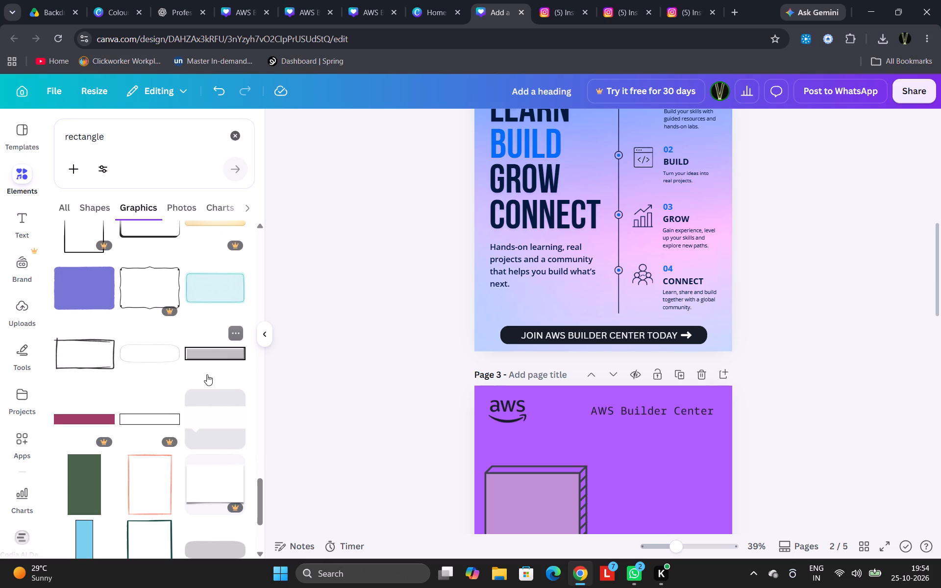
scroll(165, 360, "down", 4)
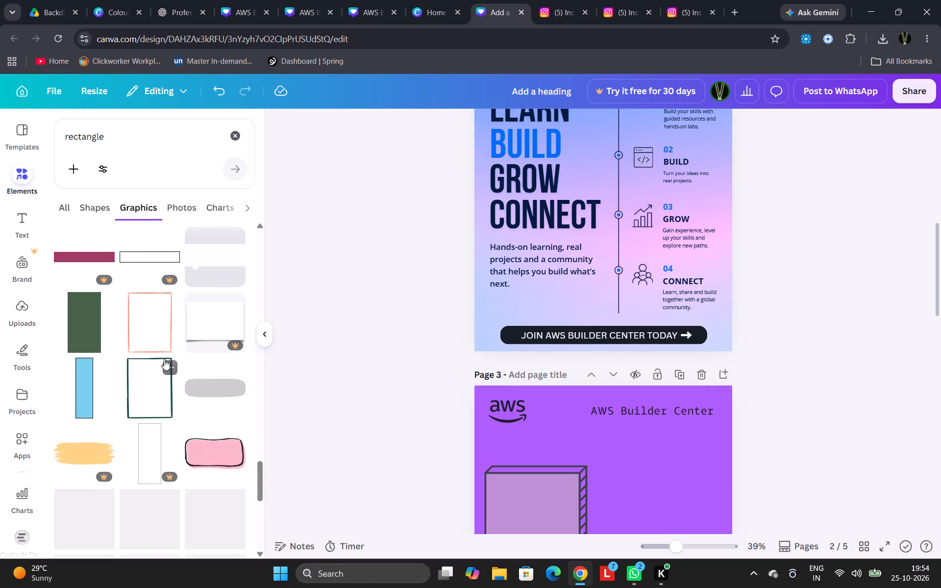
scroll(165, 359, "down", 6)
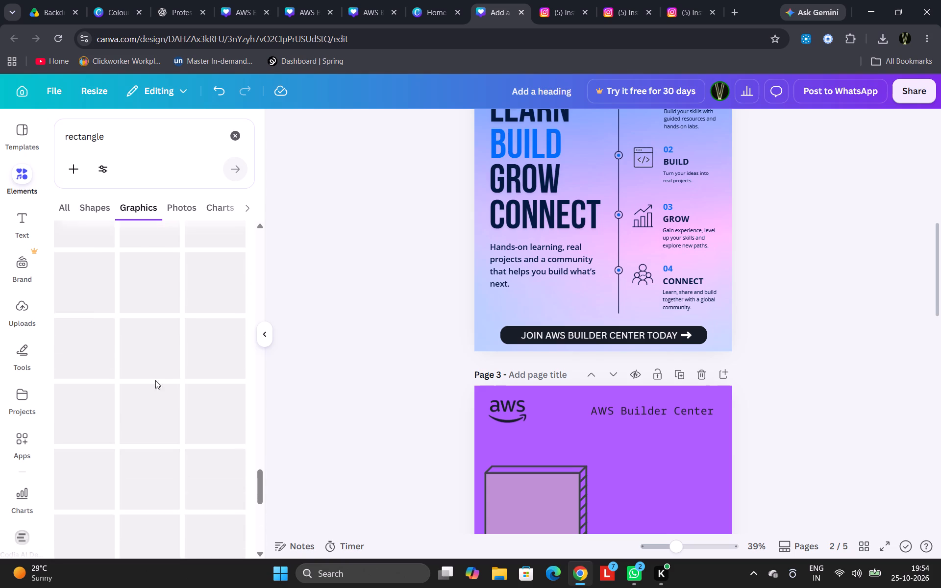
scroll(661, 396, "down", 7)
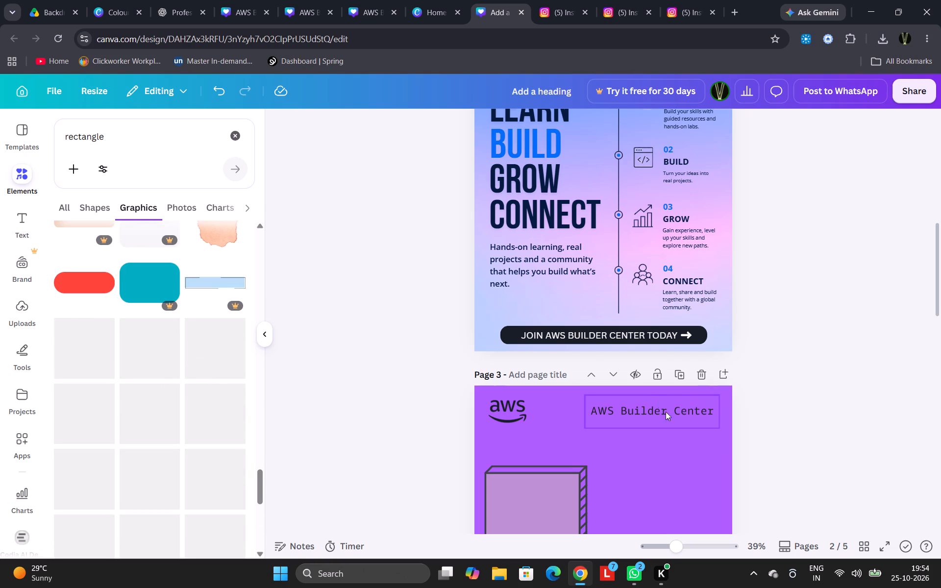
Add a new blank page at the end of the document, after page 5.
scroll(668, 414, "down", 15)
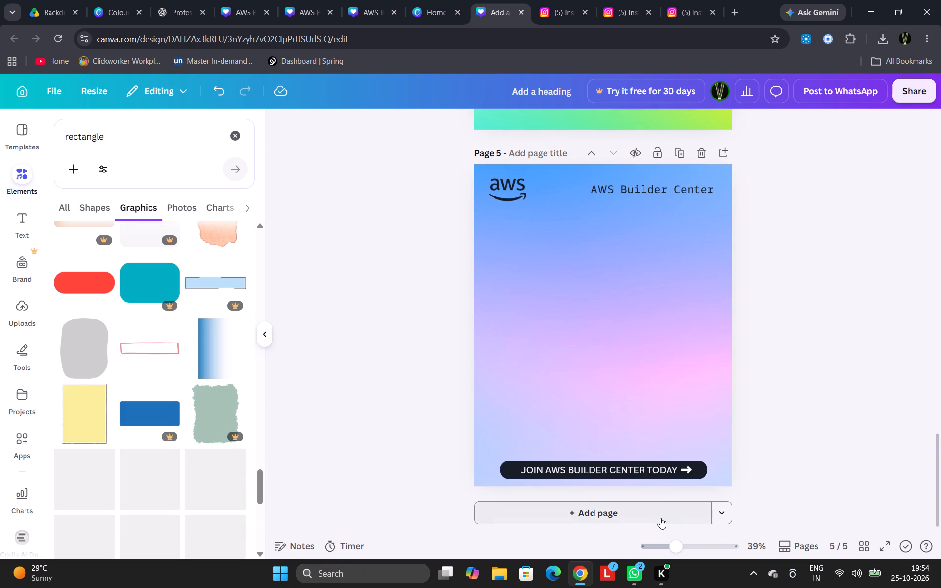
left_click(660, 518)
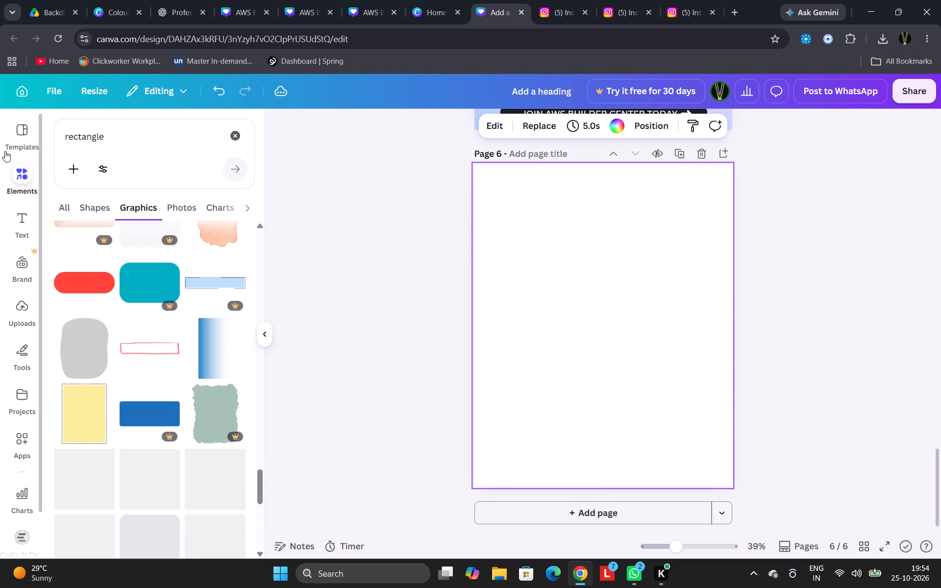
Leave the open template's details and search the templates for "chart poster" instead of "benefits poster".
left_click_drag(7, 142, 2, 152)
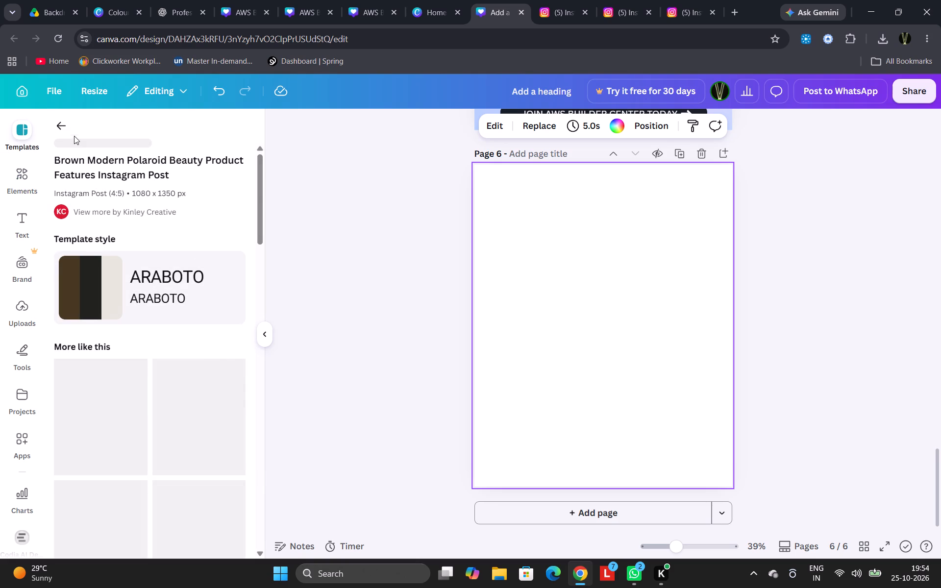
left_click(62, 122)
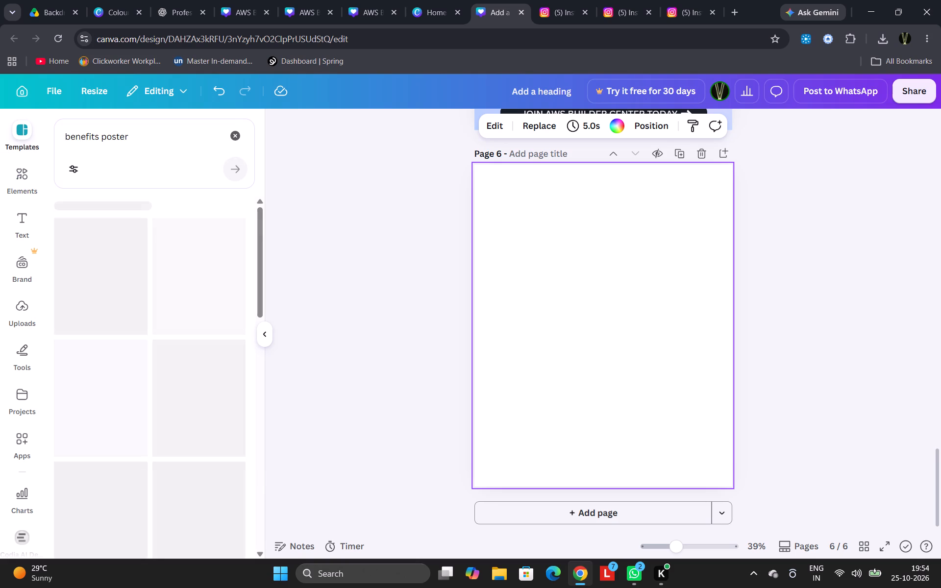
left_click_drag(185, 135, 54, 139)
type("chart poster")
key("Return")
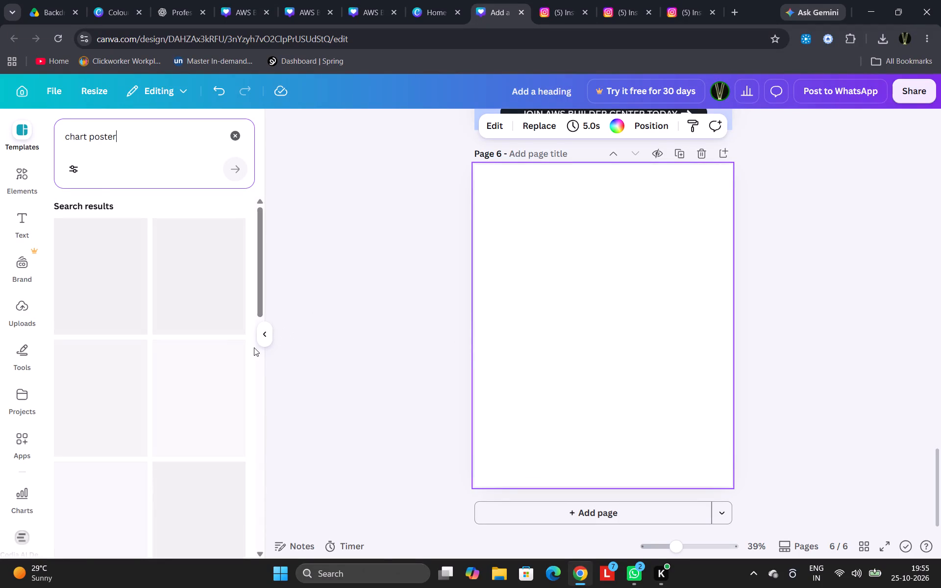
Look over the existing poster pages and browse the "chart poster" templates for a suitable layout.
scroll(393, 392, "up", 20)
scroll(393, 392, "up", 2)
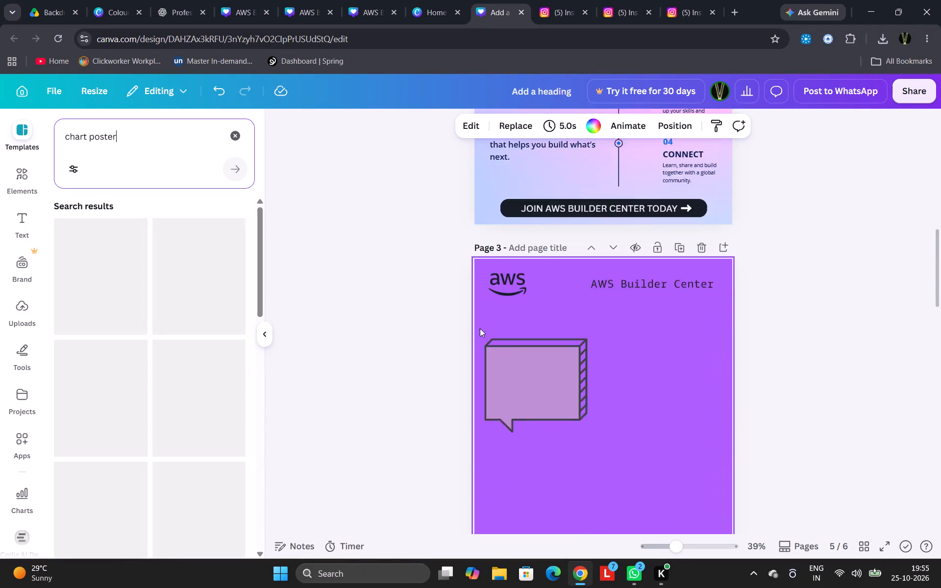
scroll(480, 328, "up", 14)
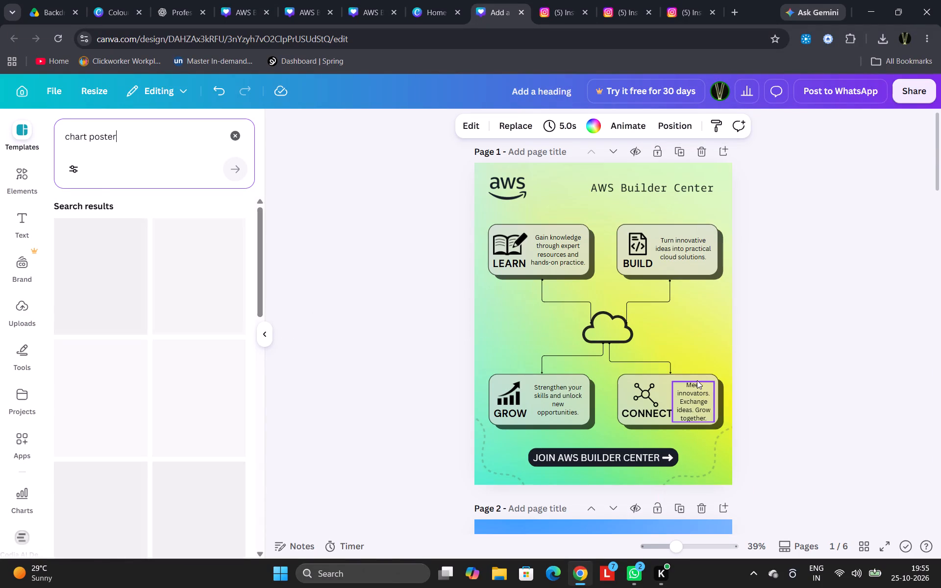
scroll(643, 381, "down", 13)
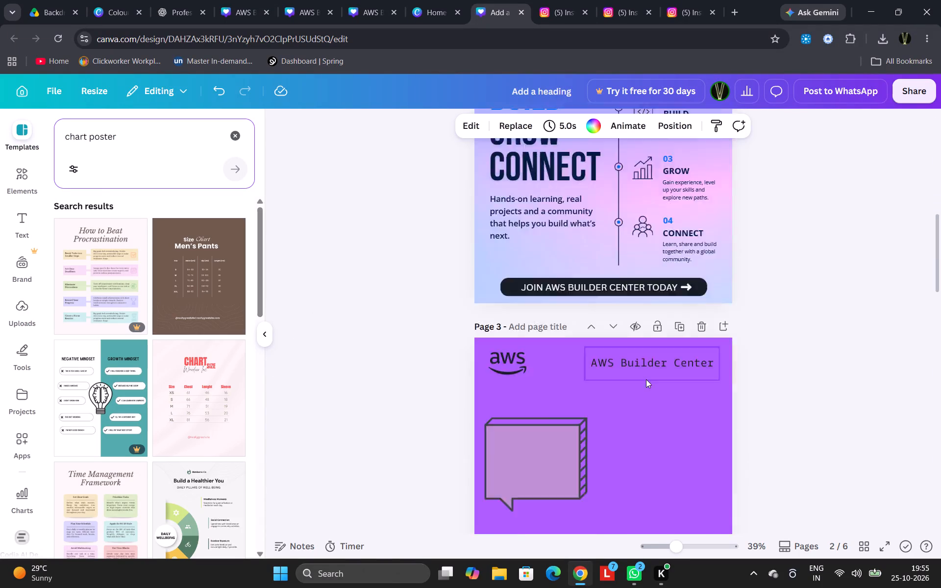
scroll(646, 379, "down", 13)
scroll(207, 408, "down", 4)
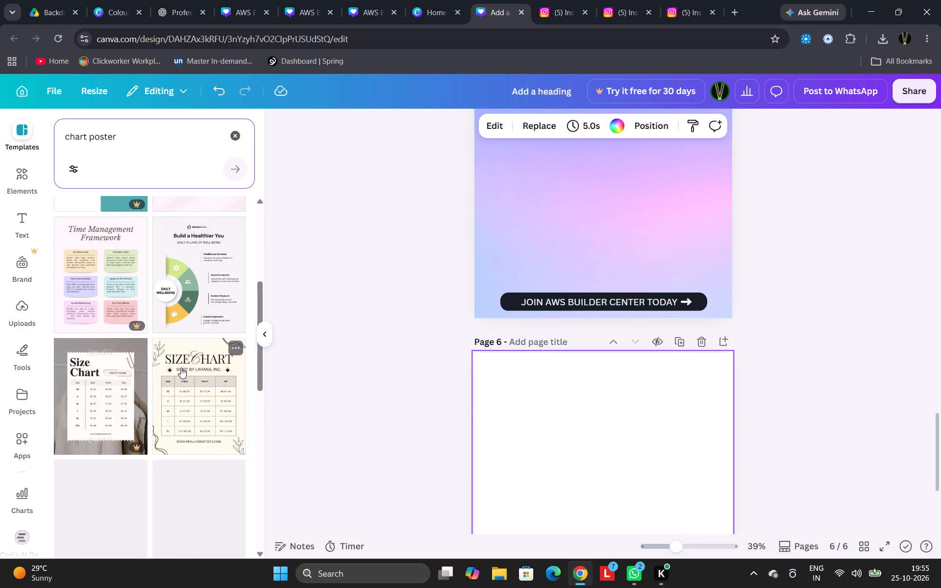
scroll(188, 351, "down", 3)
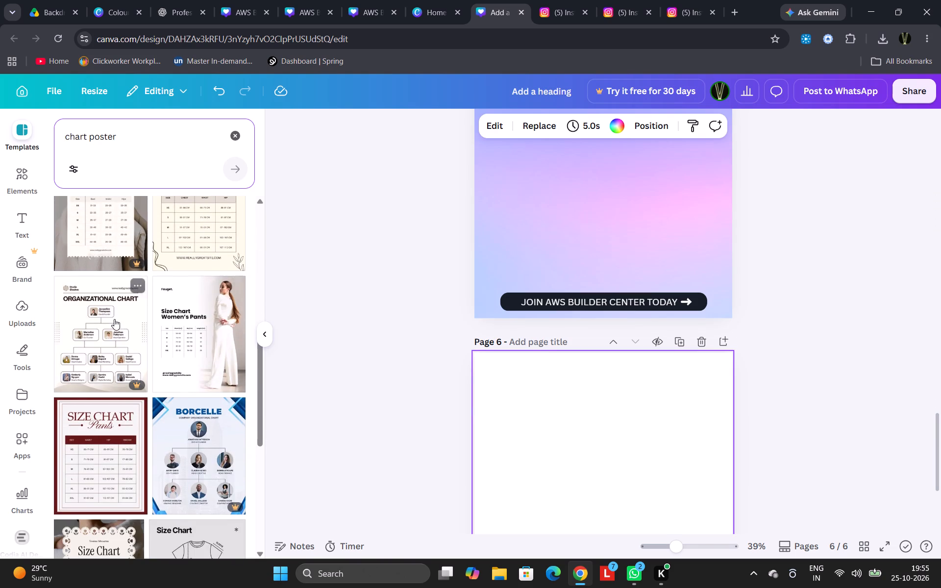
scroll(114, 319, "down", 3)
Shorten the template search to "poster" and browse the designs found for layout ideas.
left_click(89, 137)
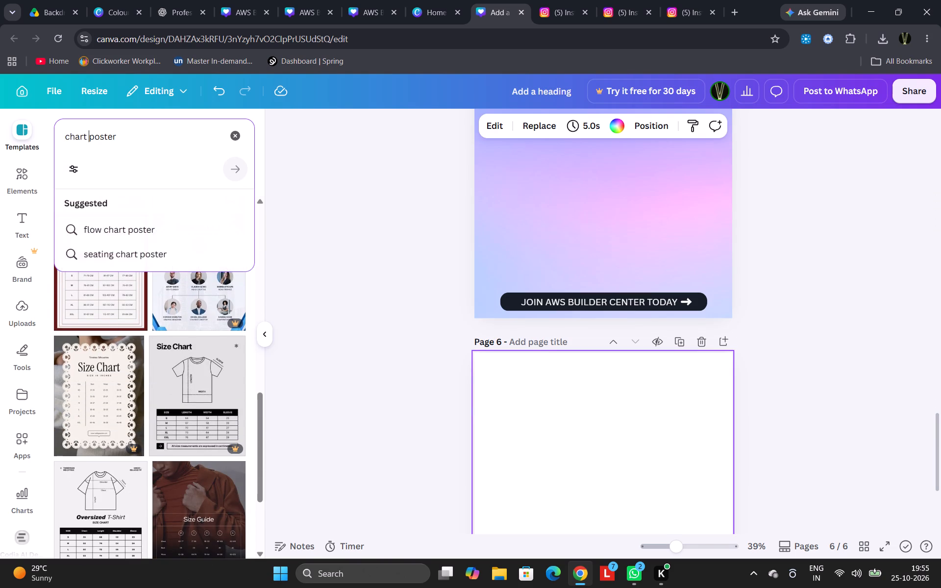
key("BackSpace")
key("BackSpace")
key("BackSpace")
key("BackSpace")
key("BackSpace")
key("BackSpace")
key("BackSpace")
key("BackSpace")
key("BackSpace")
key("BackSpace")
key("BackSpace")
key("BackSpace")
key("BackSpace")
key("BackSpace")
key("BackSpace")
key("BackSpace")
key("Return")
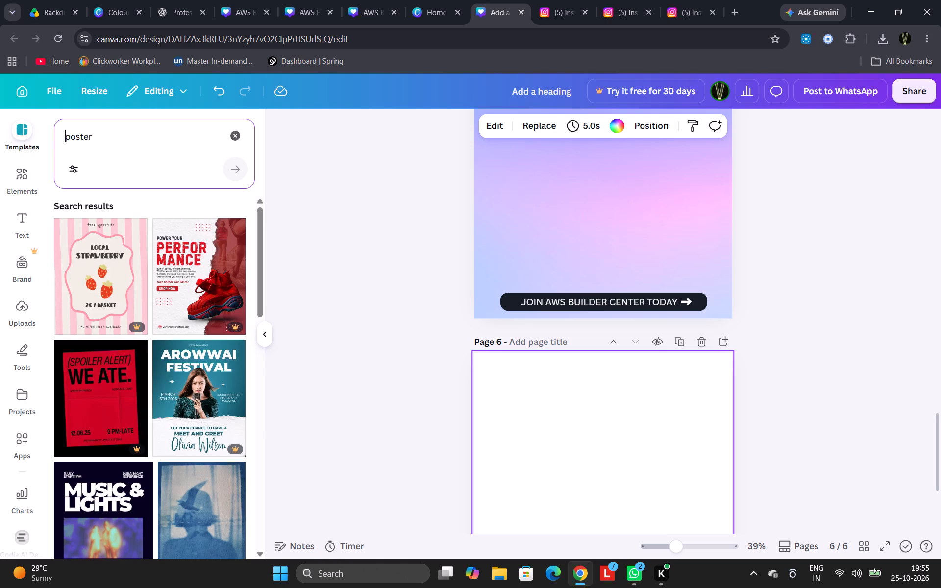
scroll(86, 237, "down", 5)
scroll(195, 284, "down", 5)
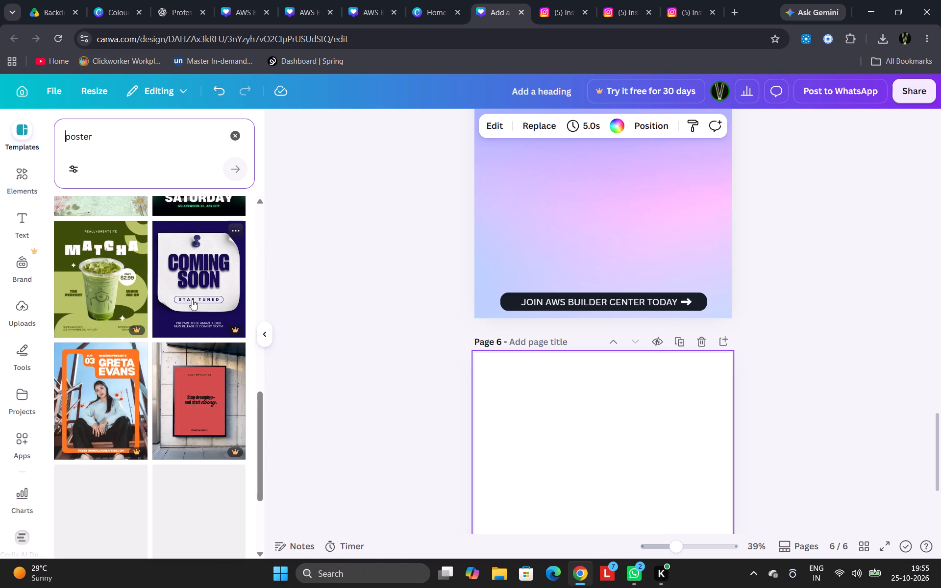
scroll(186, 331, "down", 10)
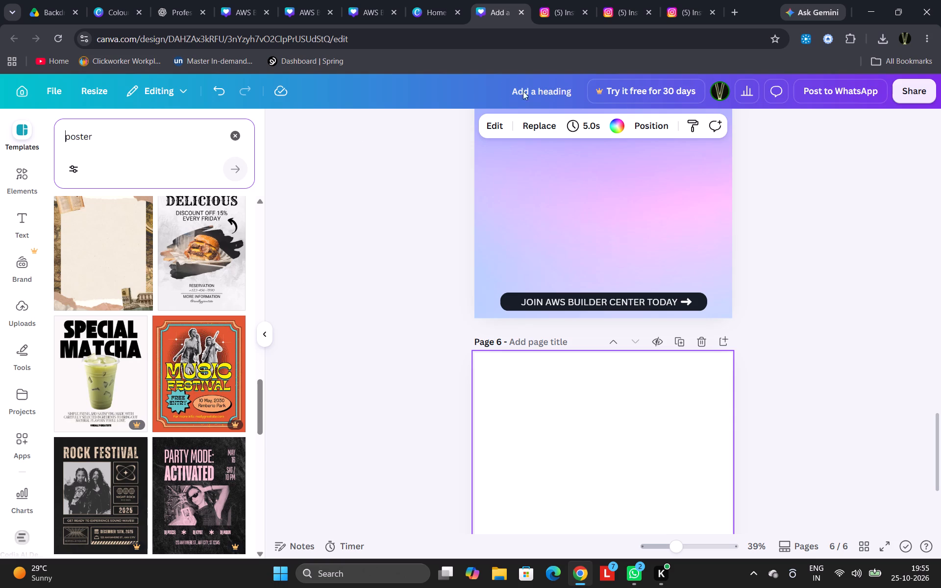
Browse further through the poster templates, then change the template search to "benefits poster".
scroll(189, 242, "down", 6)
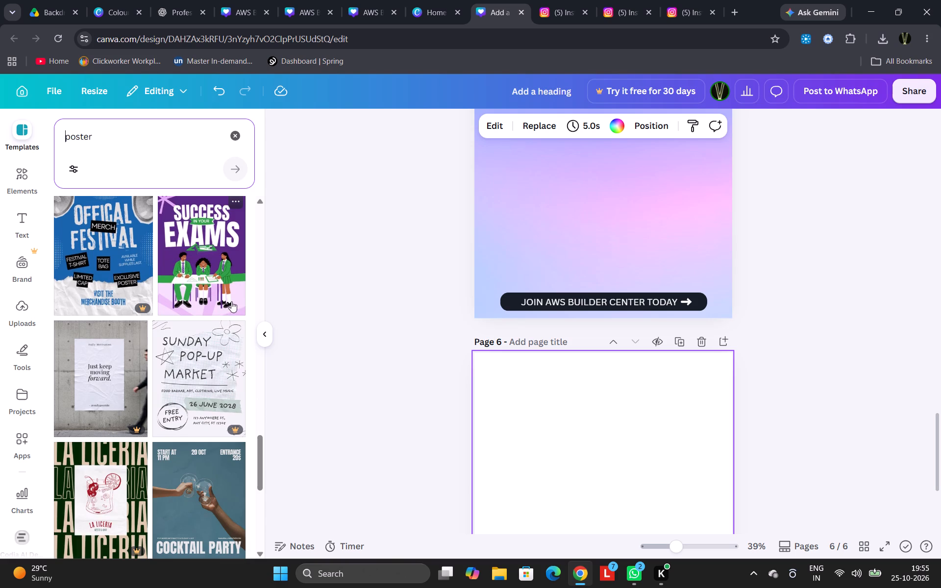
scroll(231, 338, "down", 4)
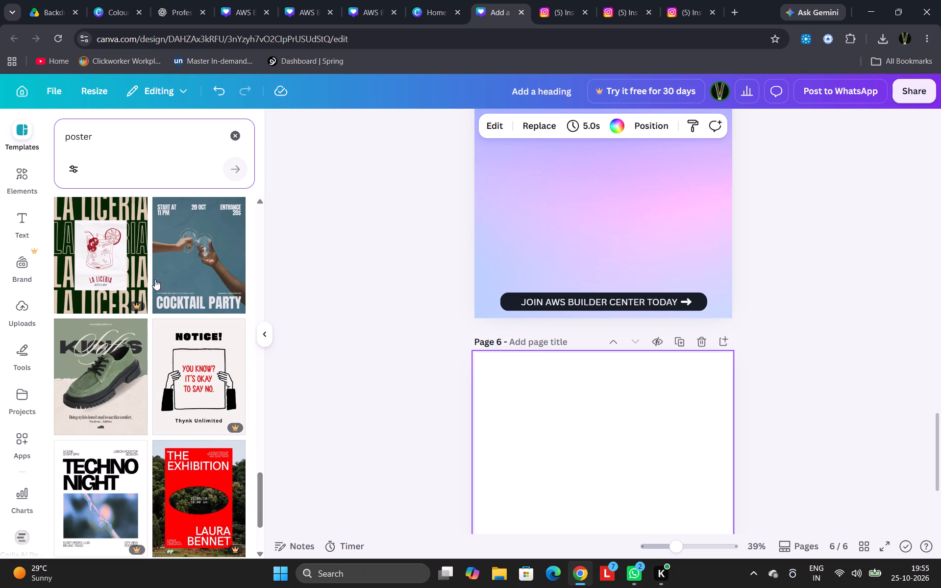
scroll(164, 305, "down", 6)
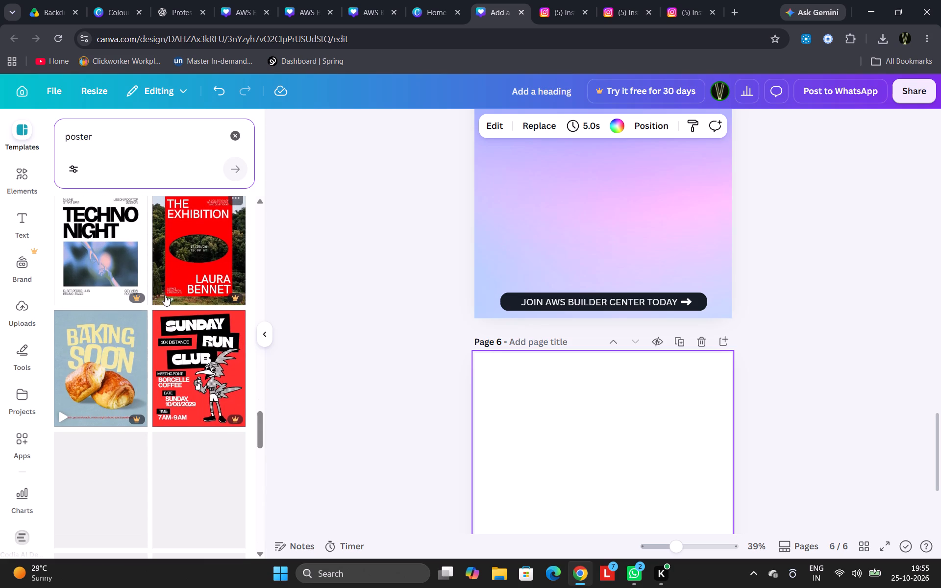
type("benefits")
key("space")
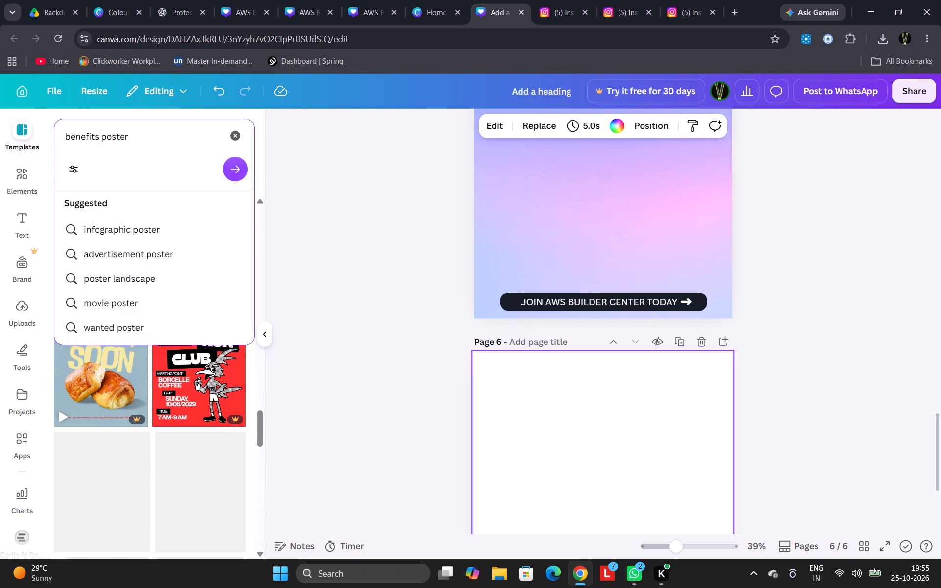
key("Return")
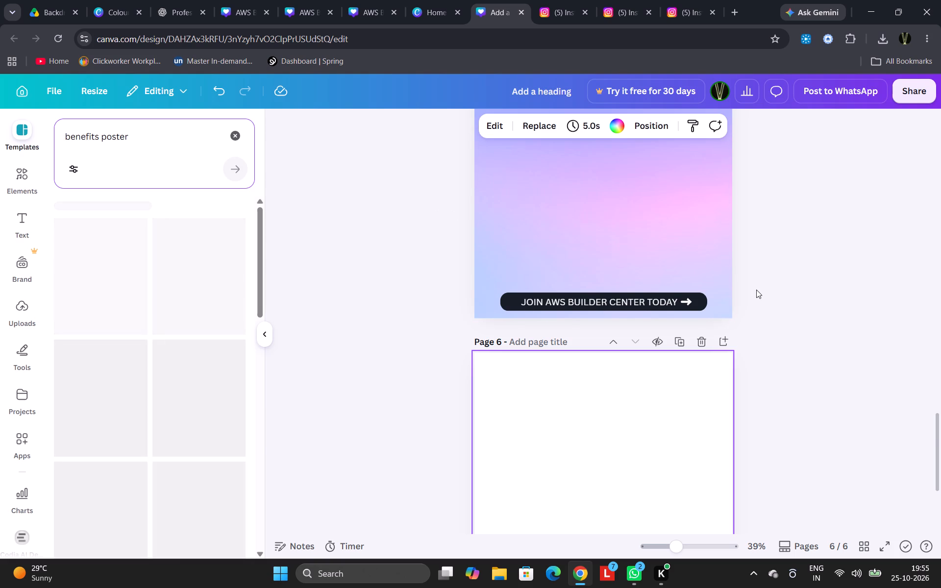
Apply the White Simple Skincare Benefits template, with six text points linked by curved lines, from the "benefits poster" templates to blank page 6.
scroll(757, 290, "up", 4)
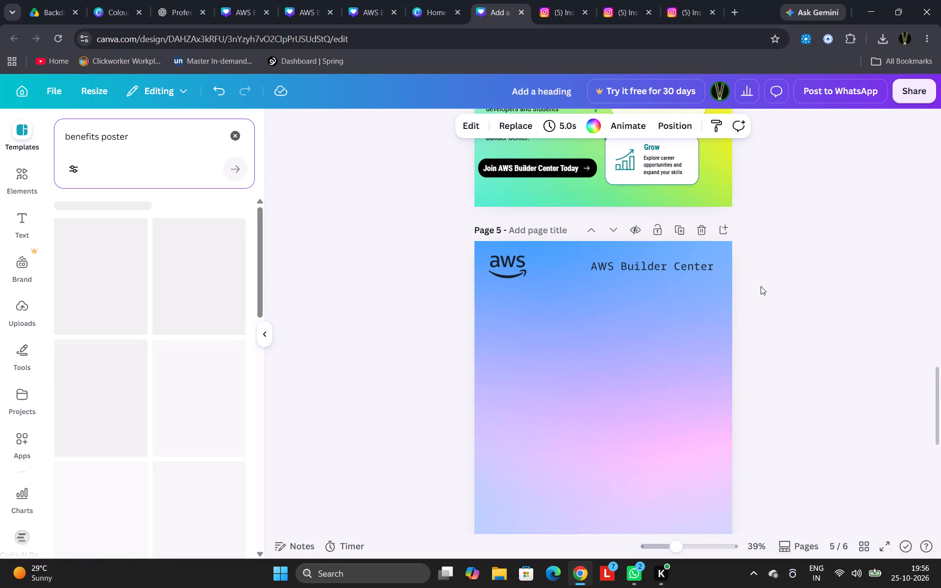
scroll(761, 286, "up", 11)
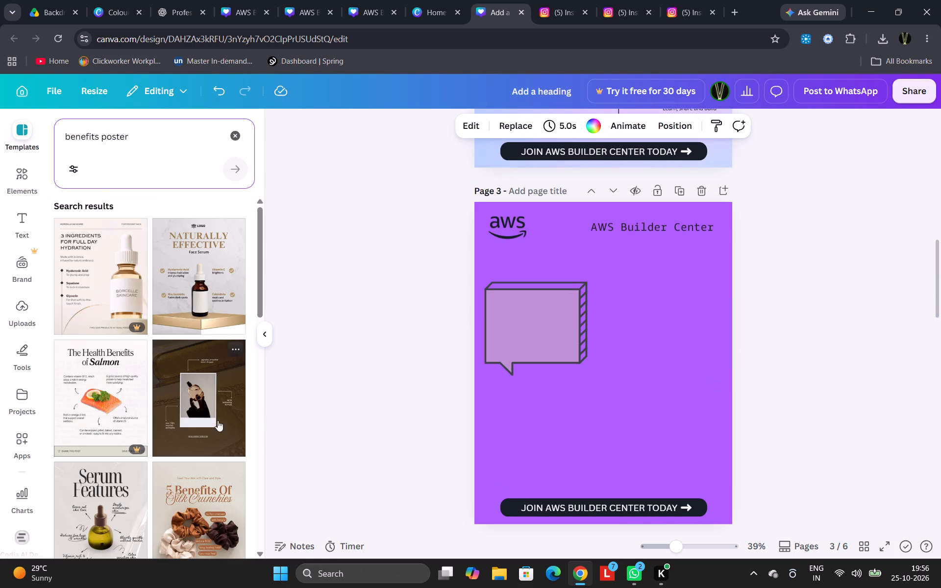
scroll(536, 345, "down", 11)
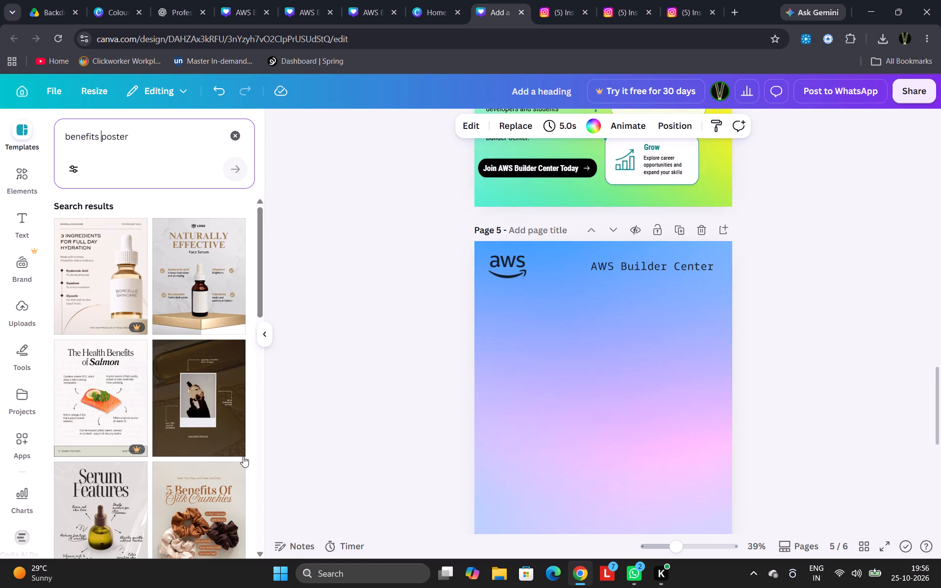
scroll(149, 454, "down", 7)
scroll(640, 449, "down", 6)
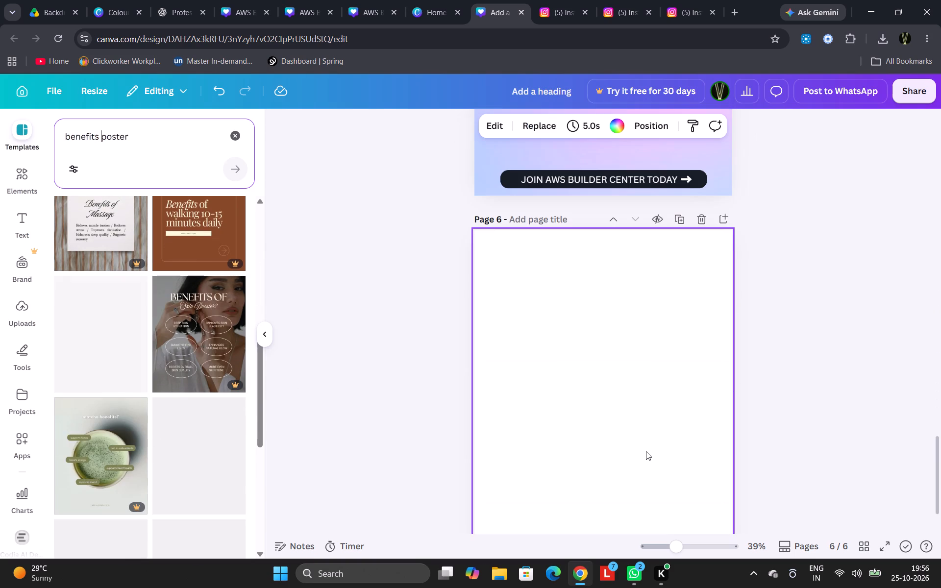
left_click(646, 451)
scroll(216, 405, "down", 5)
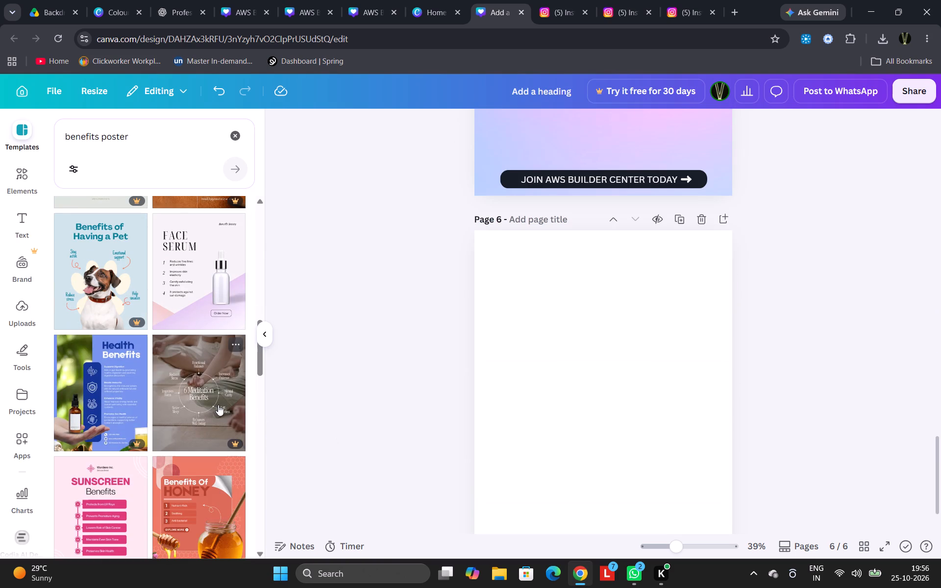
scroll(185, 444, "down", 2)
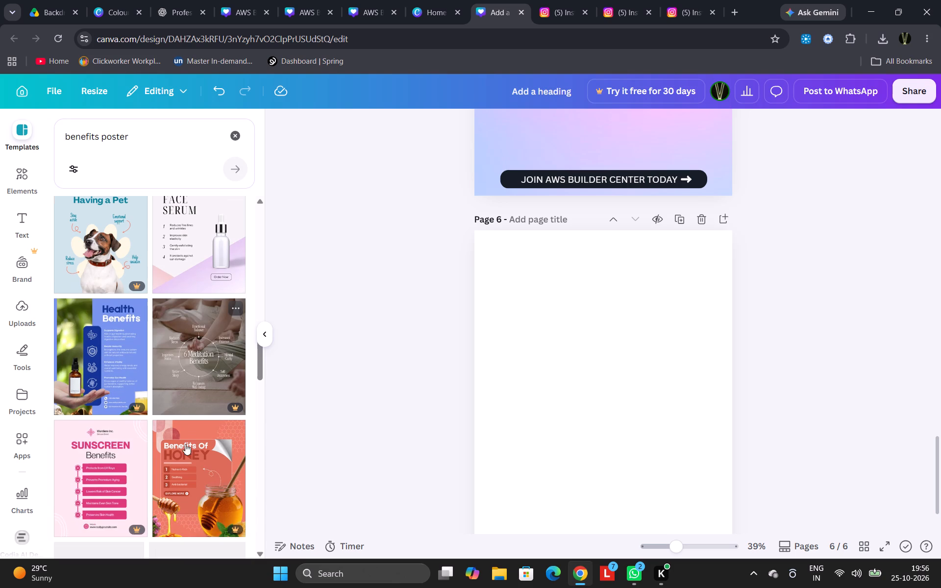
scroll(187, 443, "down", 2)
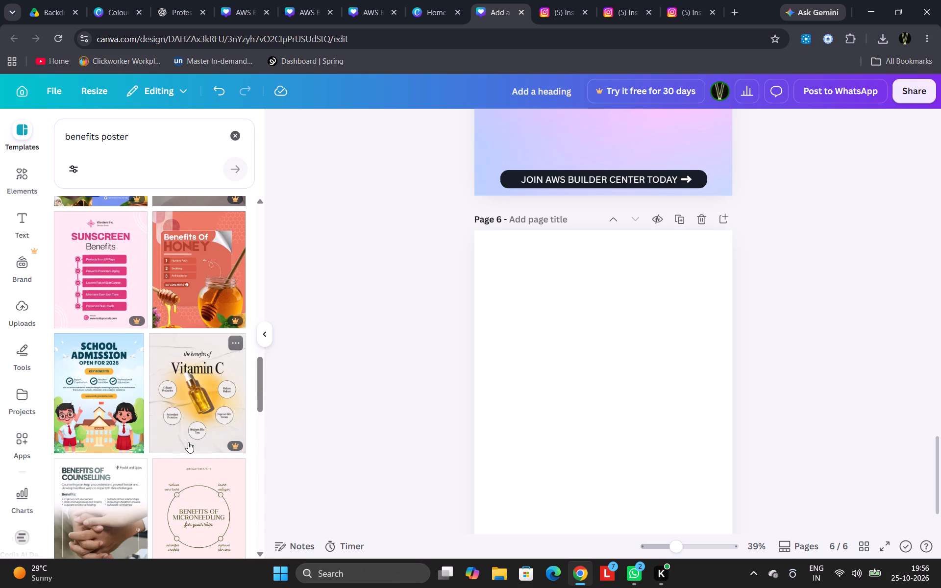
scroll(201, 435, "down", 4)
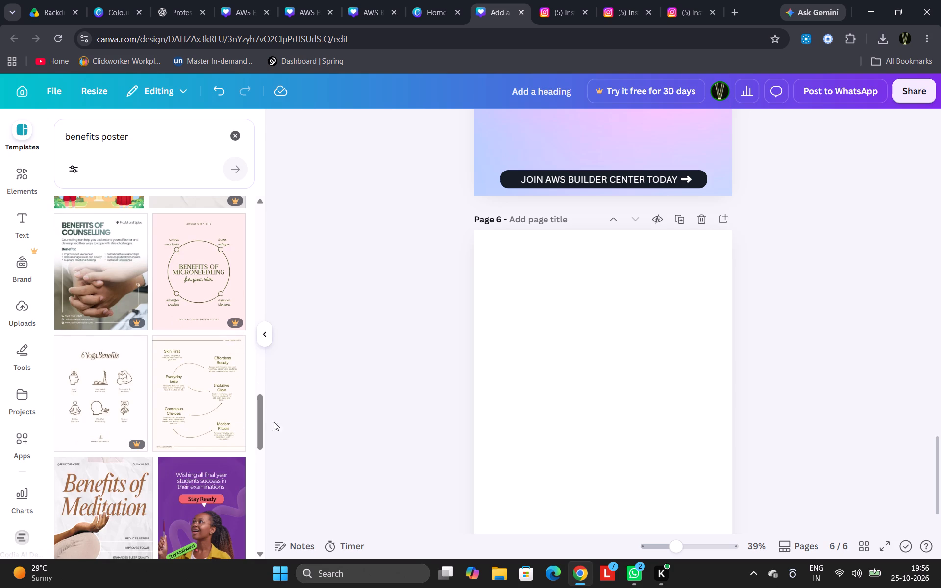
left_click(208, 404)
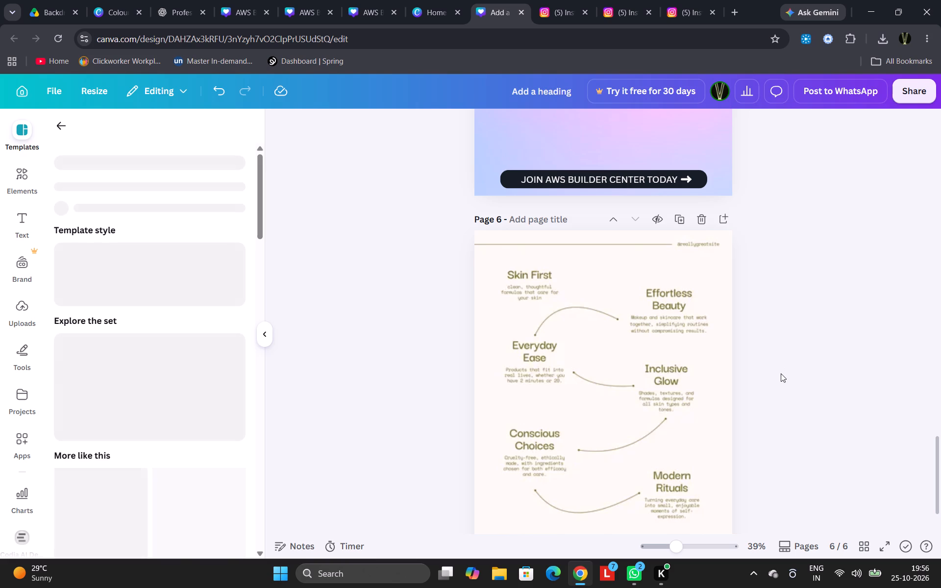
scroll(778, 391, "up", 11)
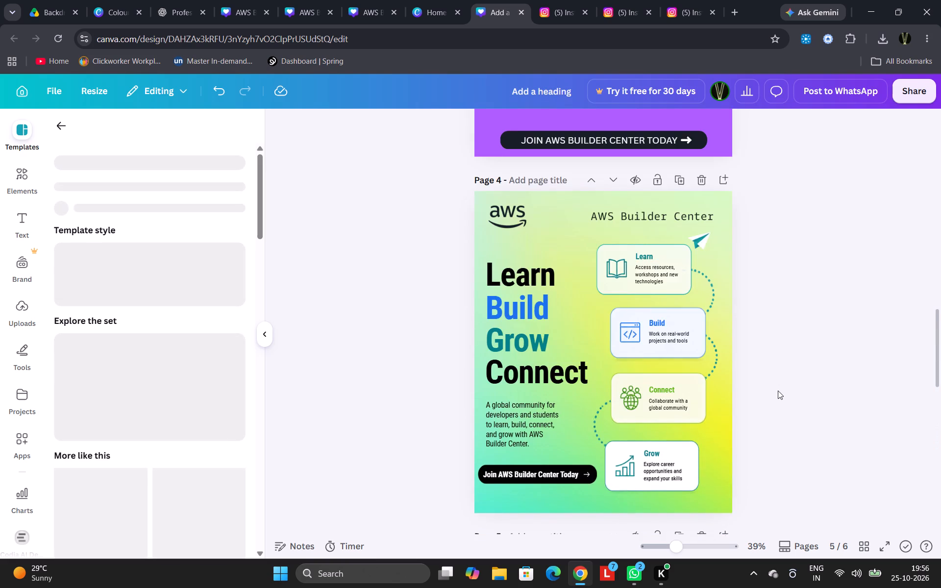
scroll(778, 391, "up", 5)
scroll(791, 333, "up", 3)
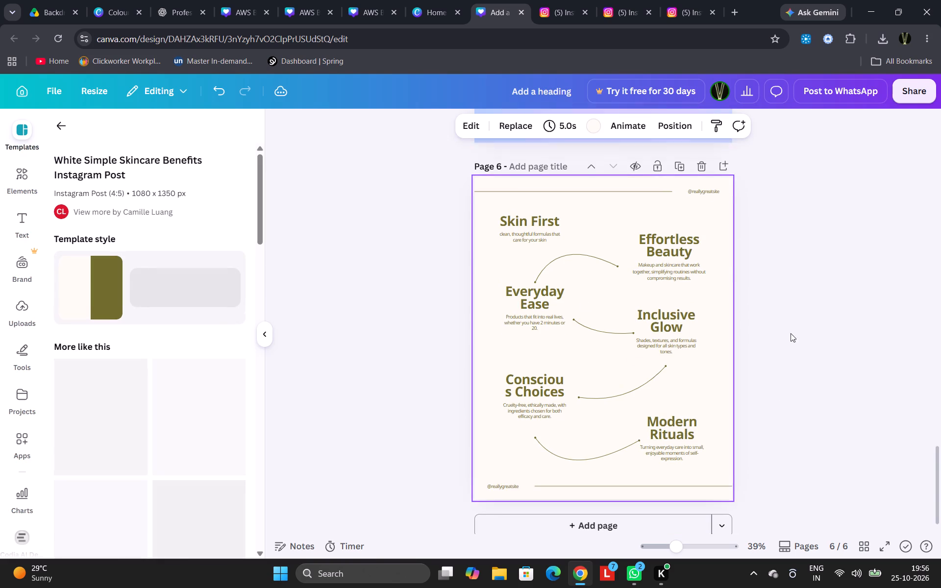
scroll(791, 333, "up", 16)
left_click(544, 384)
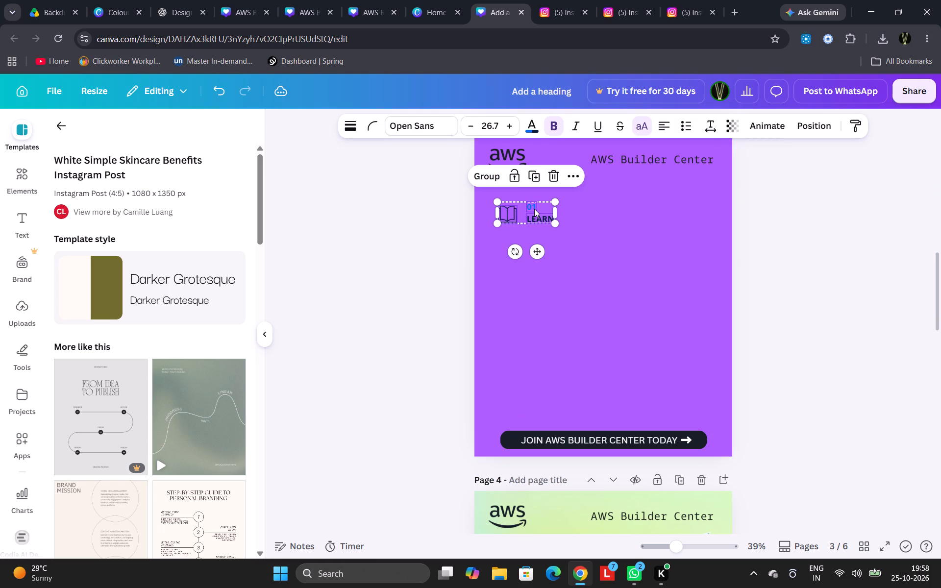
left_click(534, 204)
left_click(454, 223)
left_click(531, 208)
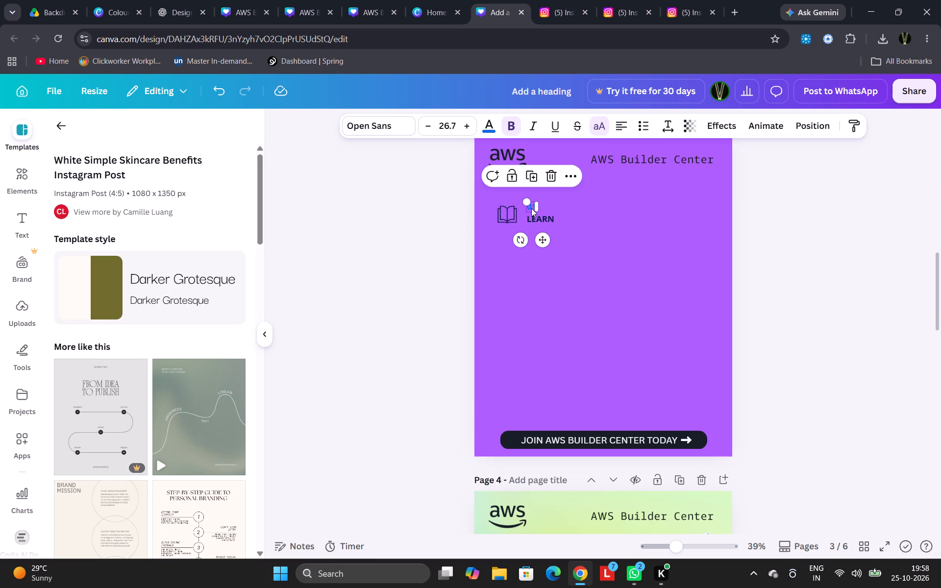
left_click(494, 127)
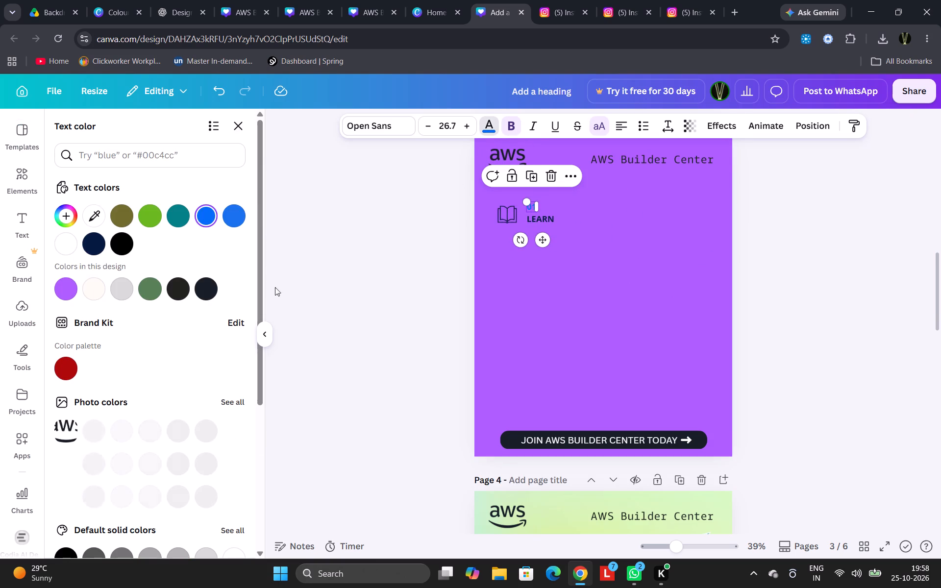
left_click(204, 286)
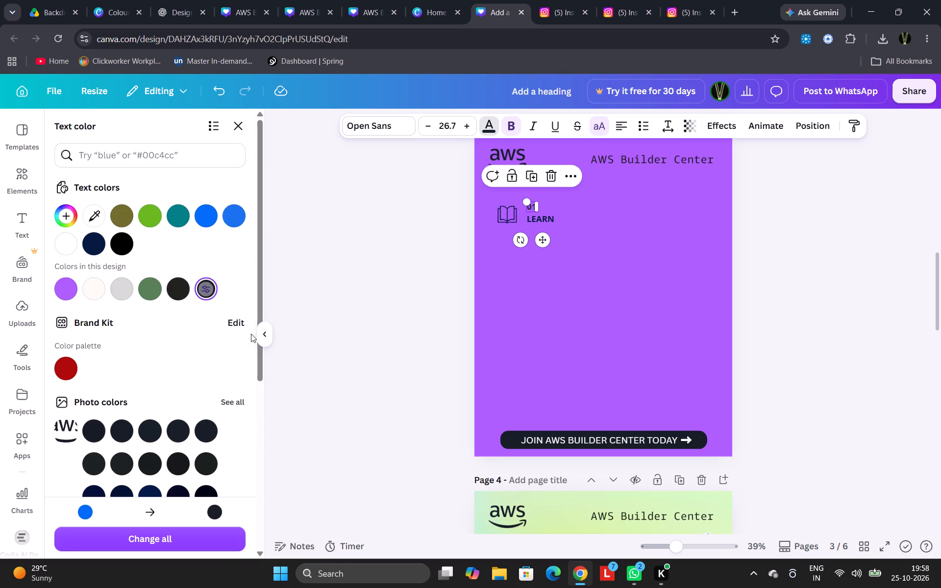
left_click(322, 288)
left_click(322, 288)
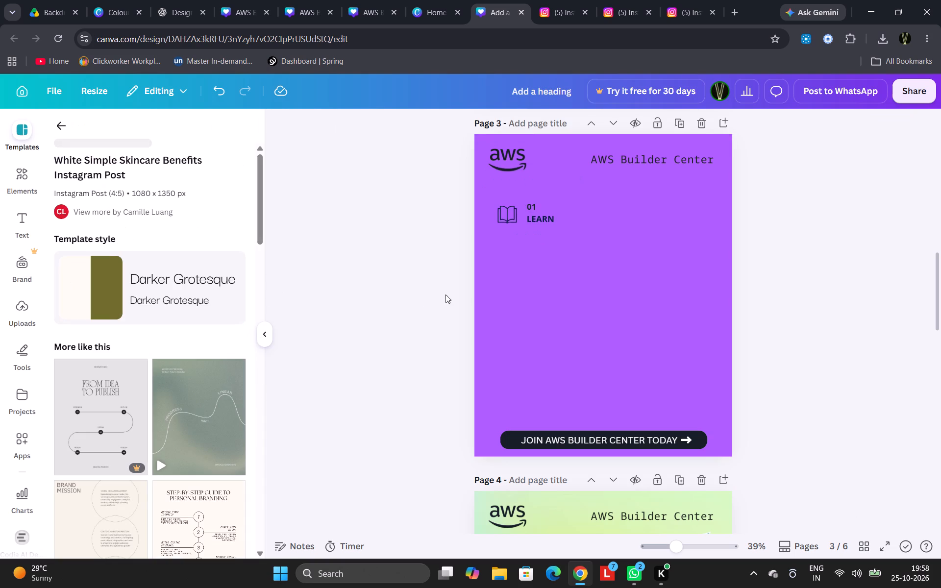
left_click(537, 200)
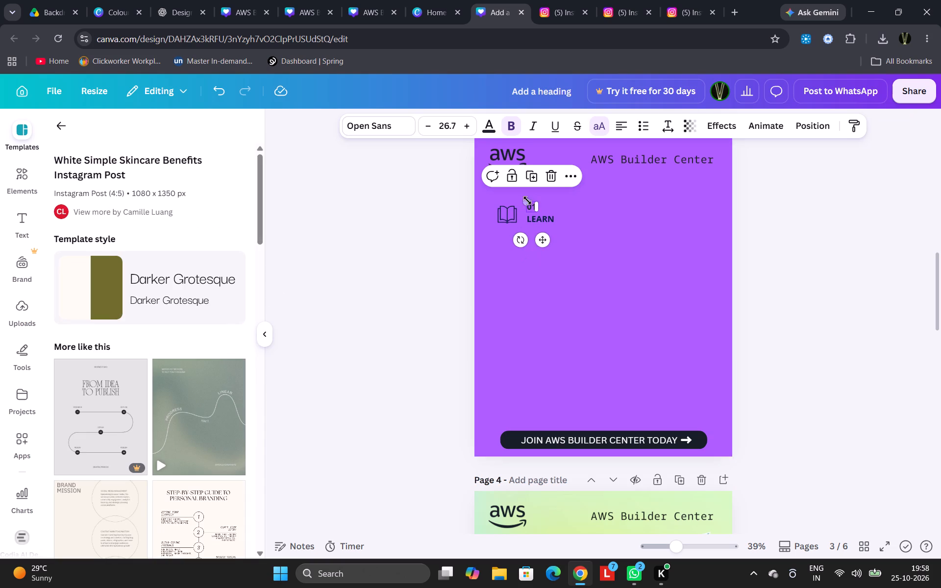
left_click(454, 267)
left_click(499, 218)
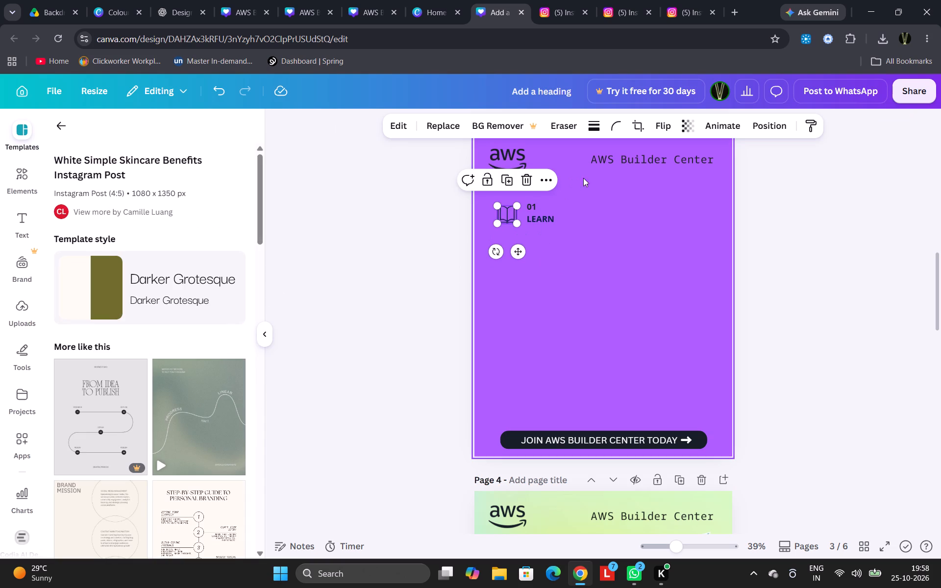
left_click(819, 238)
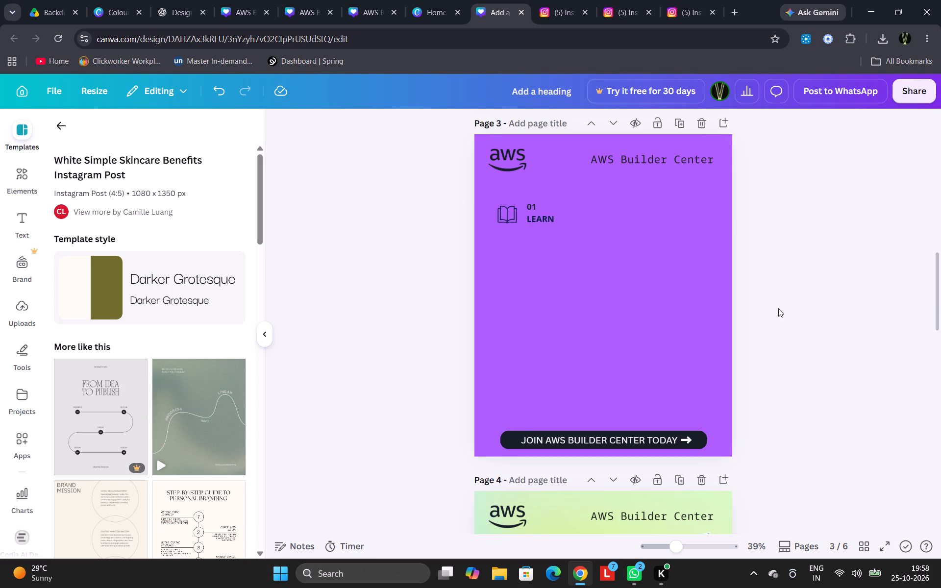
Copy page 2's code-window icon, 02 and BUILD onto page 3, lower than LEARN and on the opposite side.
scroll(777, 329, "up", 6)
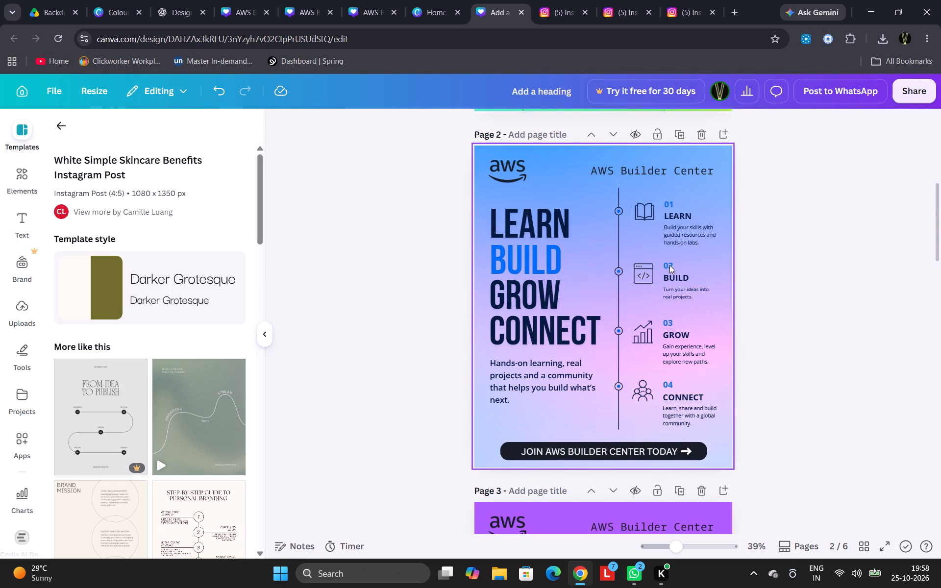
left_click_drag(631, 258, 693, 281)
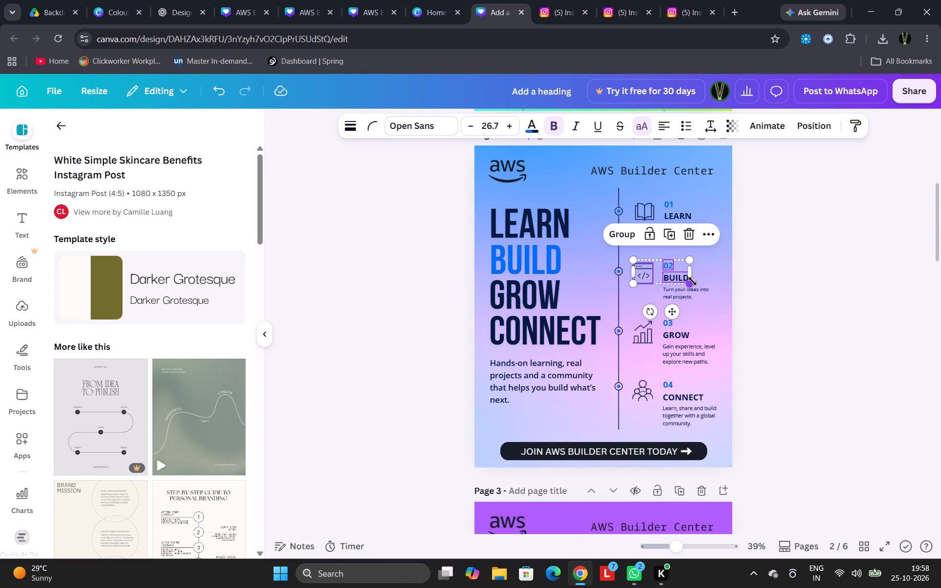
key("ctrl+c")
scroll(717, 286, "down", 5)
left_click(694, 348)
key("ctrl+v")
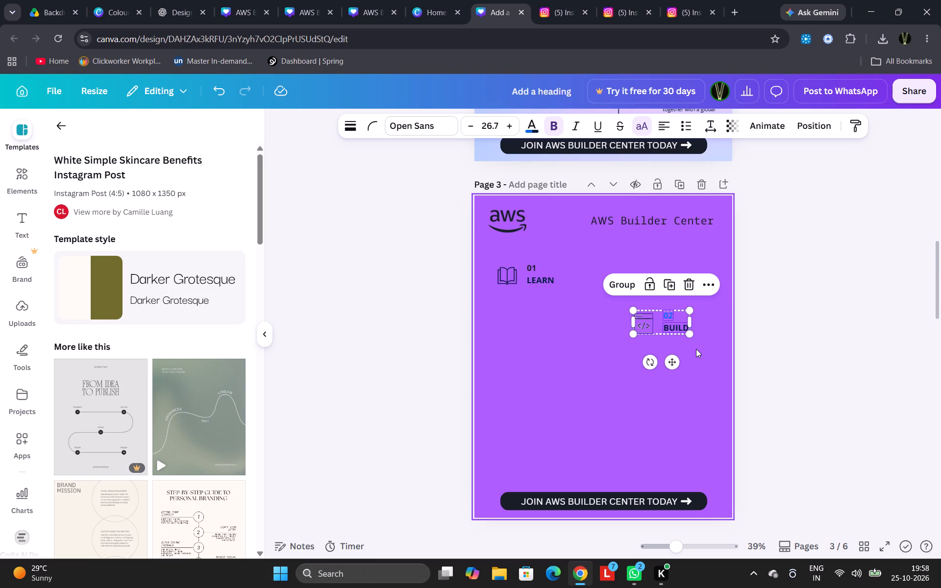
Change the 02 number above BUILD on page 3 to a dark navy-black sampled from the AWS logo.
left_click(670, 316)
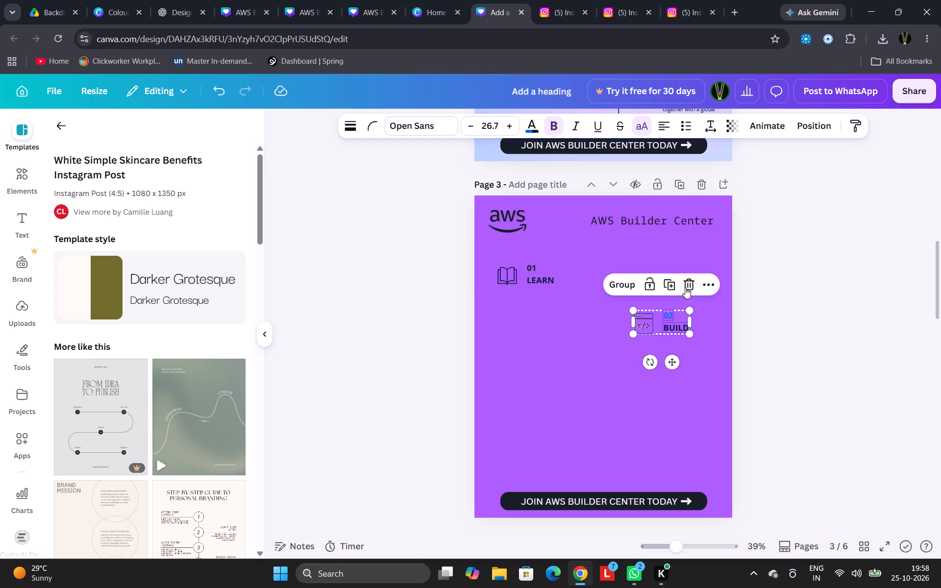
left_click(792, 295)
left_click(667, 315)
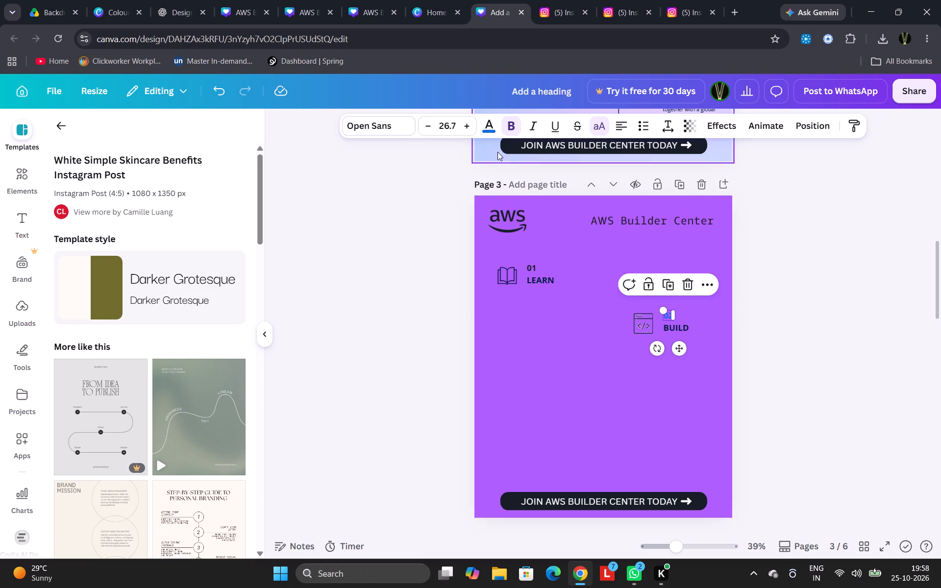
left_click(492, 129)
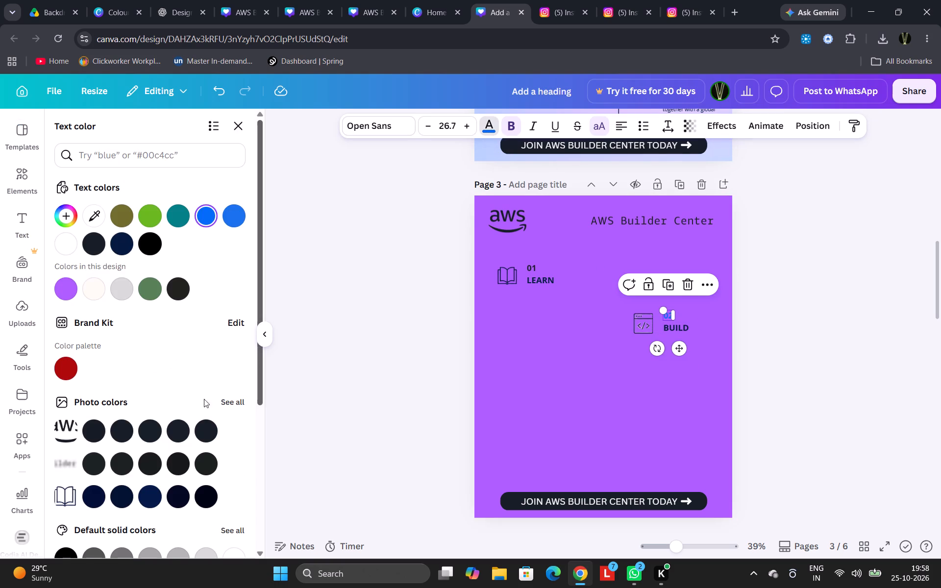
left_click(212, 425)
left_click(359, 362)
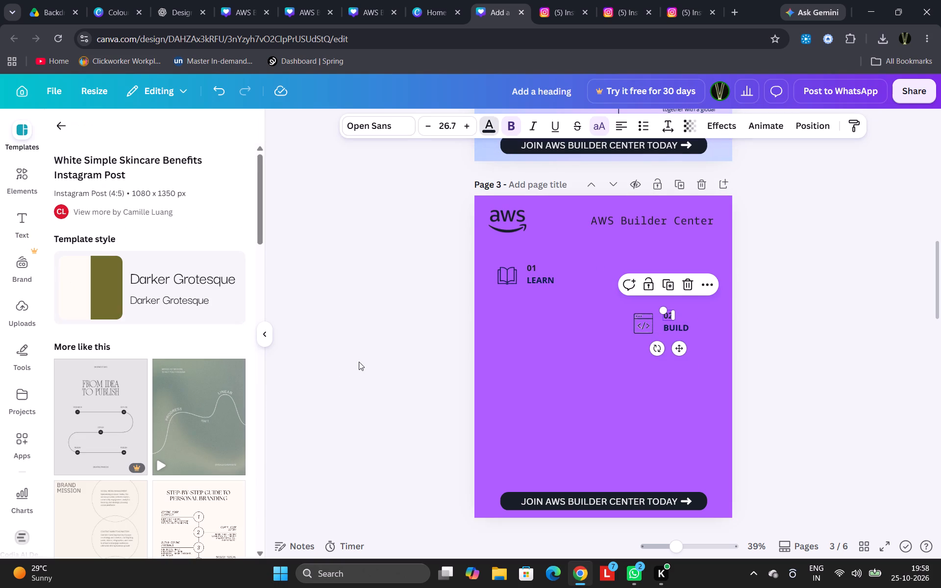
left_click(453, 343)
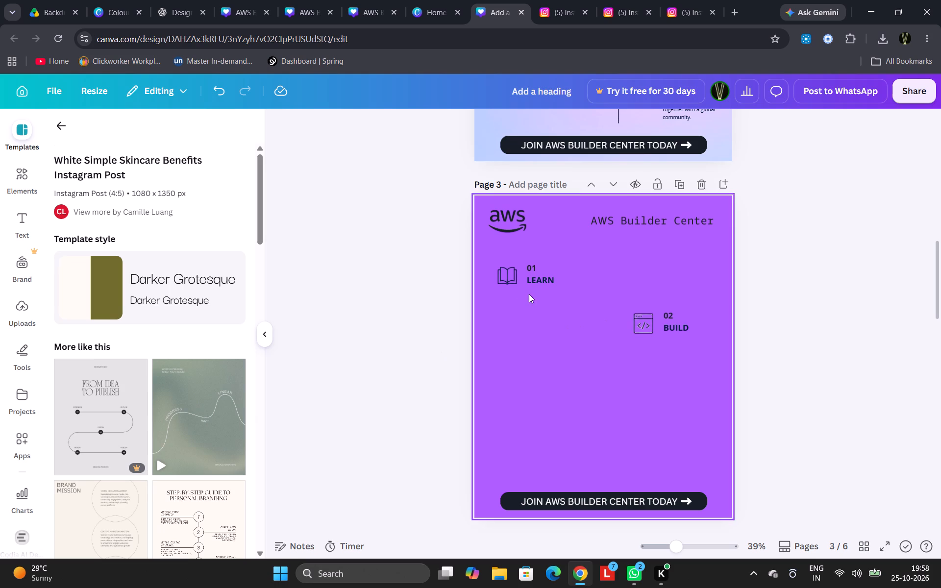
Recolour the book icon beside LEARN on page 3 to the default solid black.
left_click(506, 274)
left_click(570, 125)
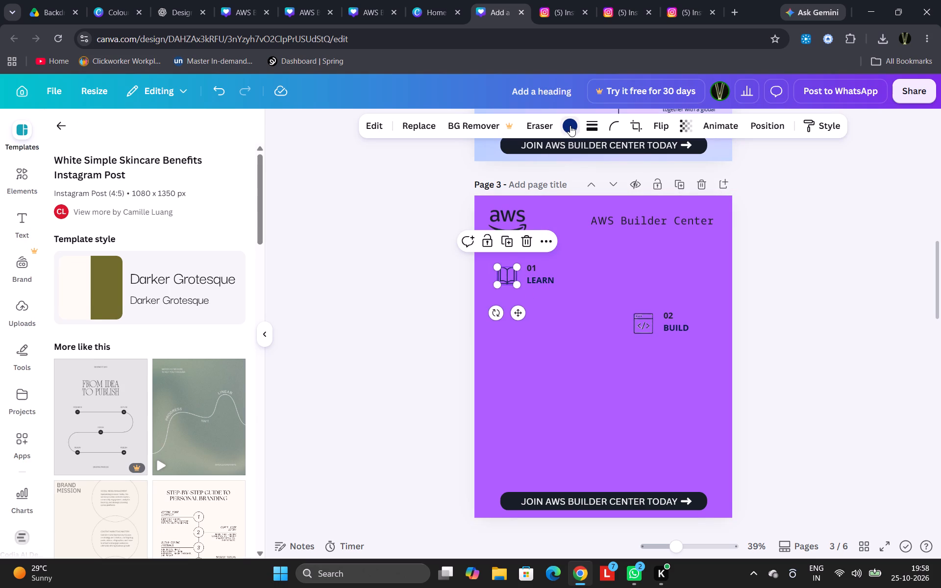
scroll(233, 413, "down", 3)
left_click(63, 446)
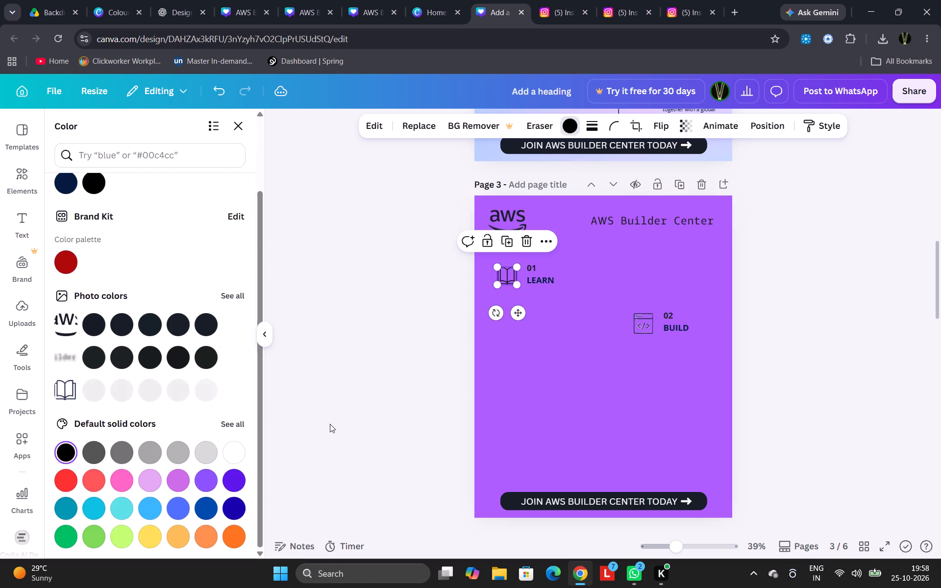
left_click(431, 381)
Recolour the code-window icon beside BUILD on page 3 to the default solid black.
left_click(645, 322)
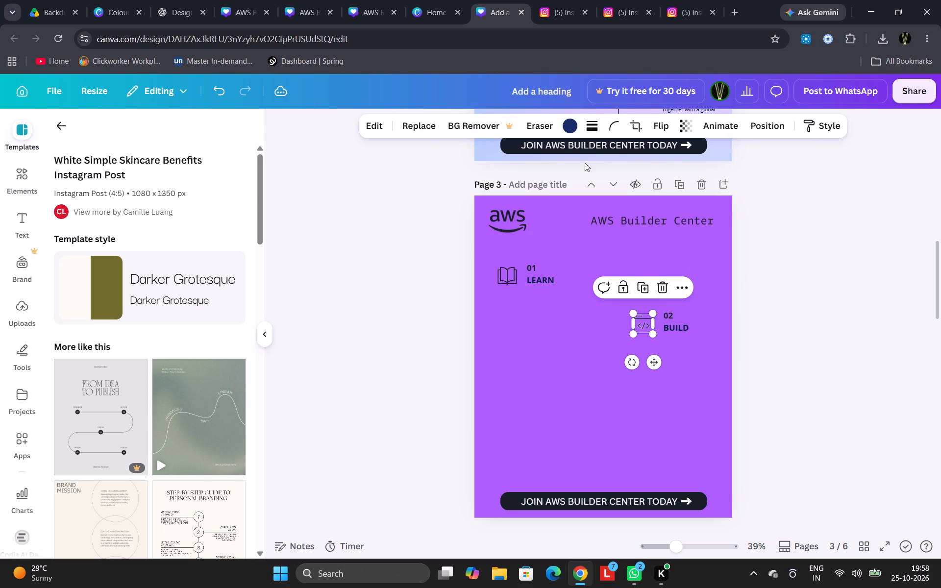
left_click(576, 127)
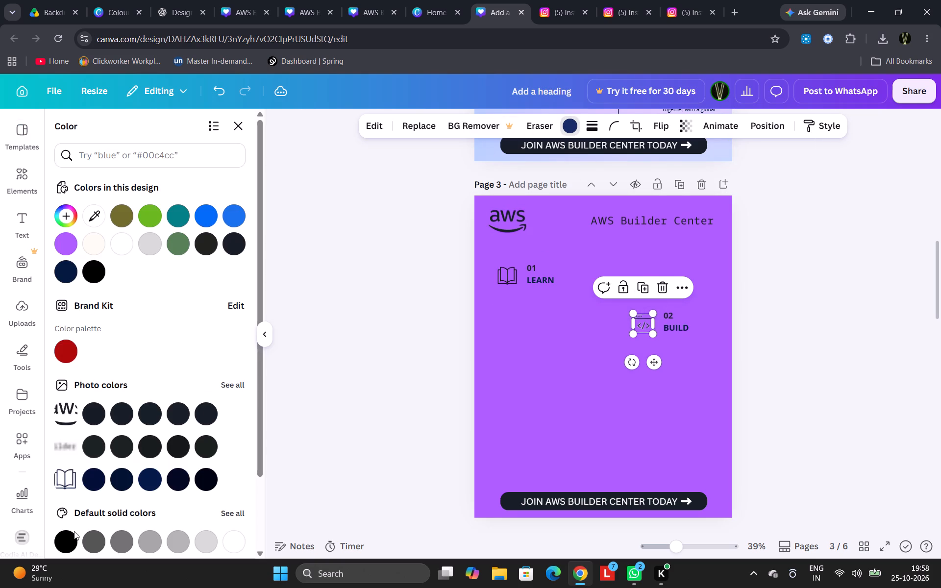
left_click(67, 540)
left_click(362, 415)
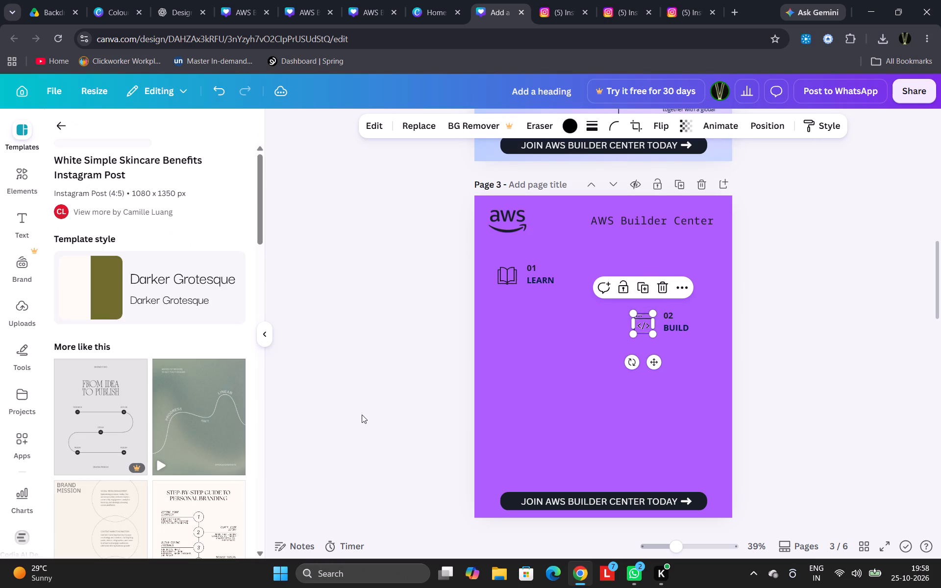
left_click(362, 415)
Copy page 2's growth chart icon, 03 and GROW onto page 3, placing them lower than BUILD and aligned under LEARN.
scroll(683, 305, "up", 4)
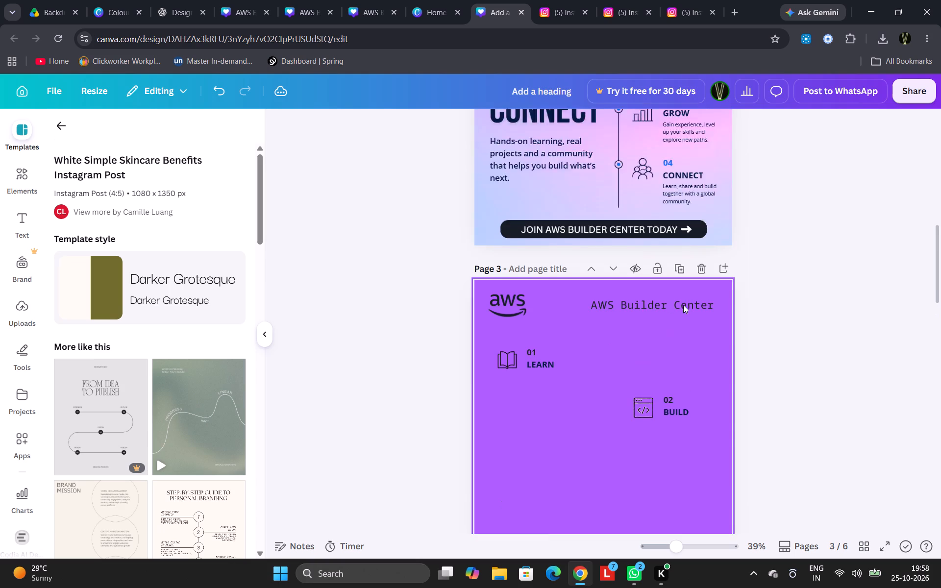
left_click_drag(637, 256, 670, 269)
key("ctrl+c")
scroll(688, 274, "down", 6)
left_click(515, 286)
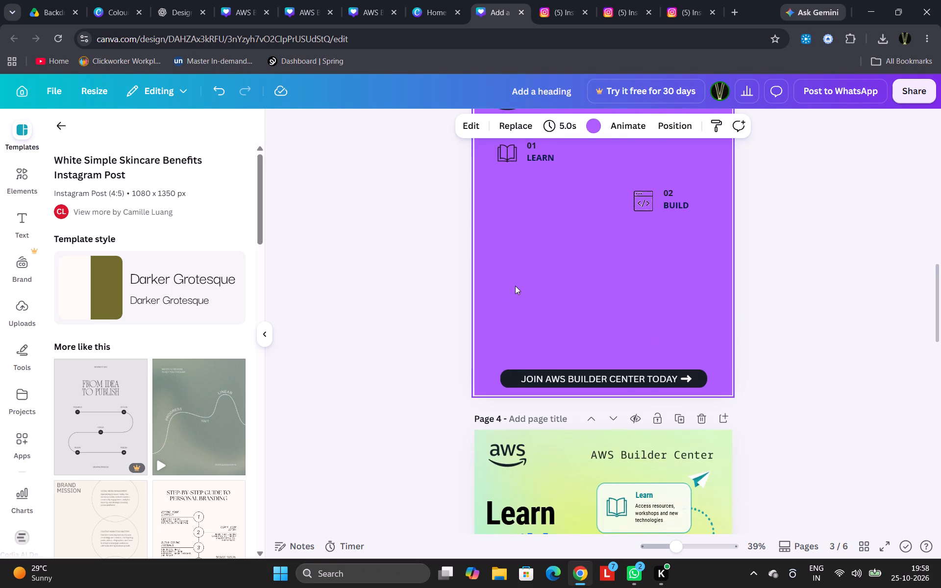
key("ctrl+v")
left_click_drag(676, 298, 568, 303)
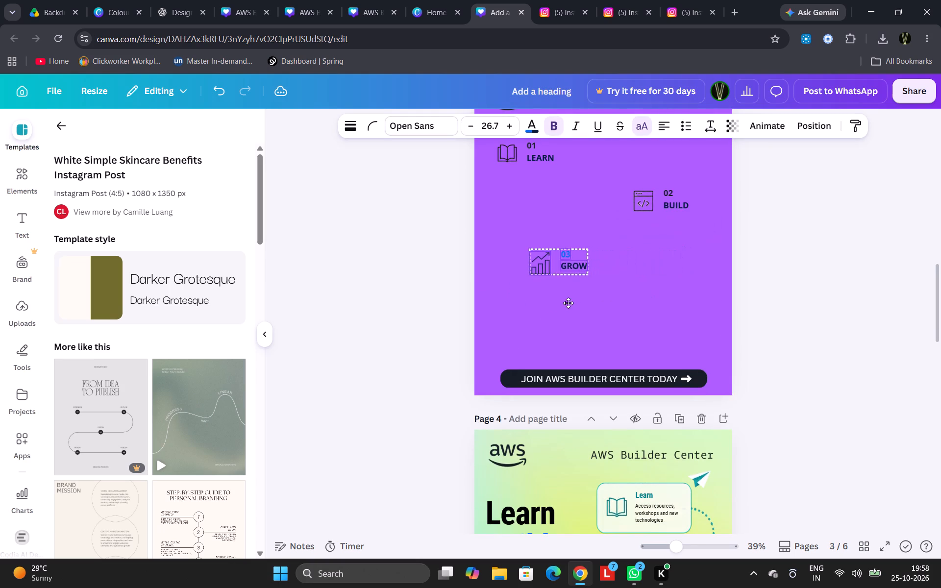
left_click_drag(568, 303, 542, 301)
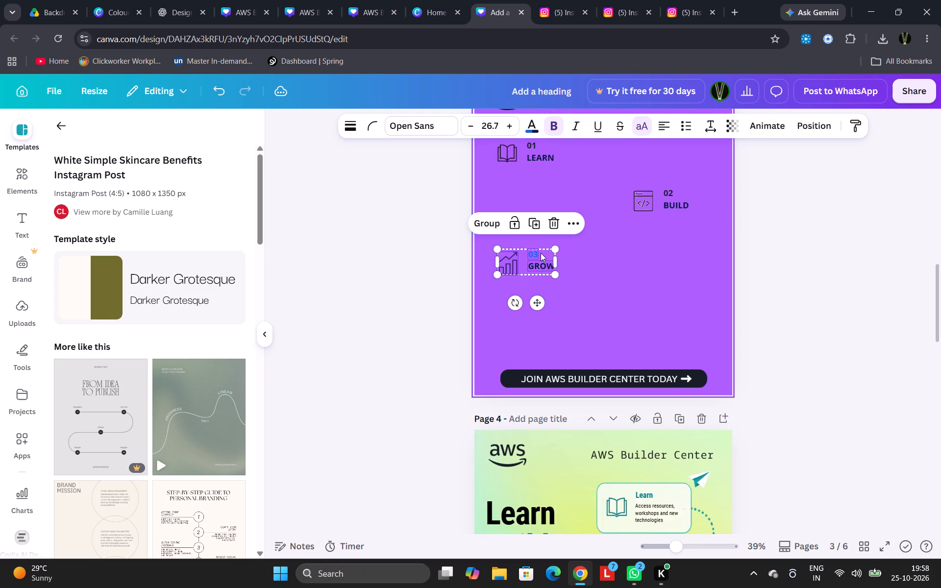
Recolour page 3's 03 number to the AWS logo's dark photo colour and apply the replacement of that blue across all pages.
left_click(586, 240)
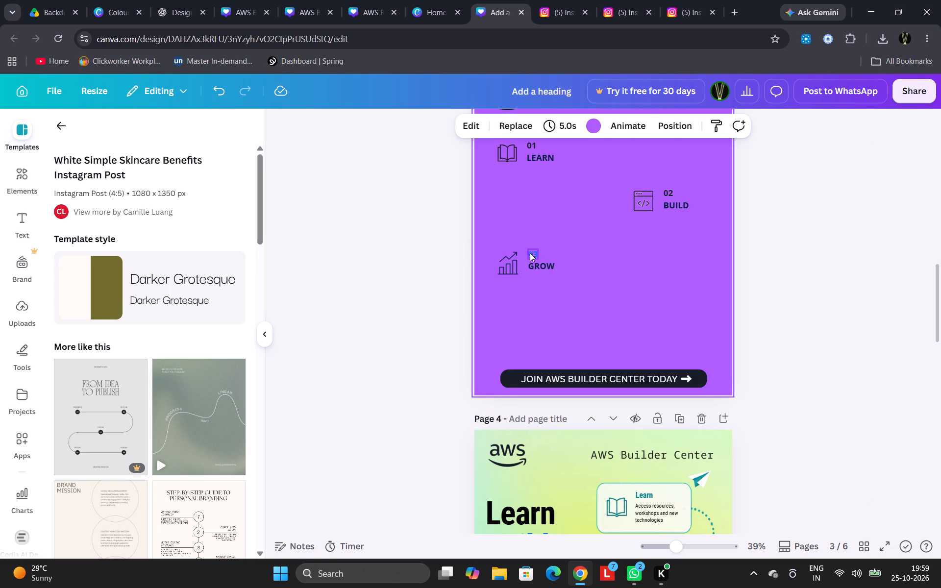
left_click(531, 252)
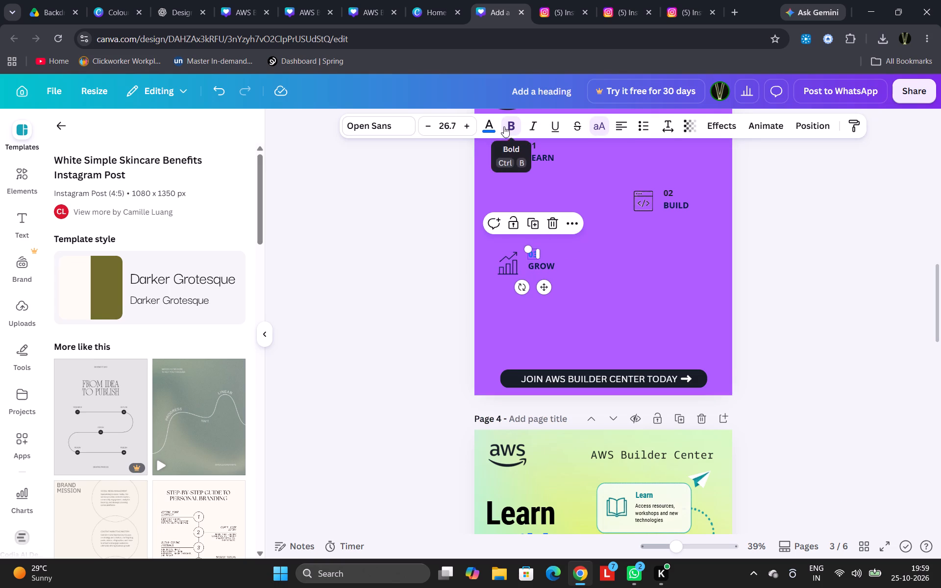
left_click(489, 128)
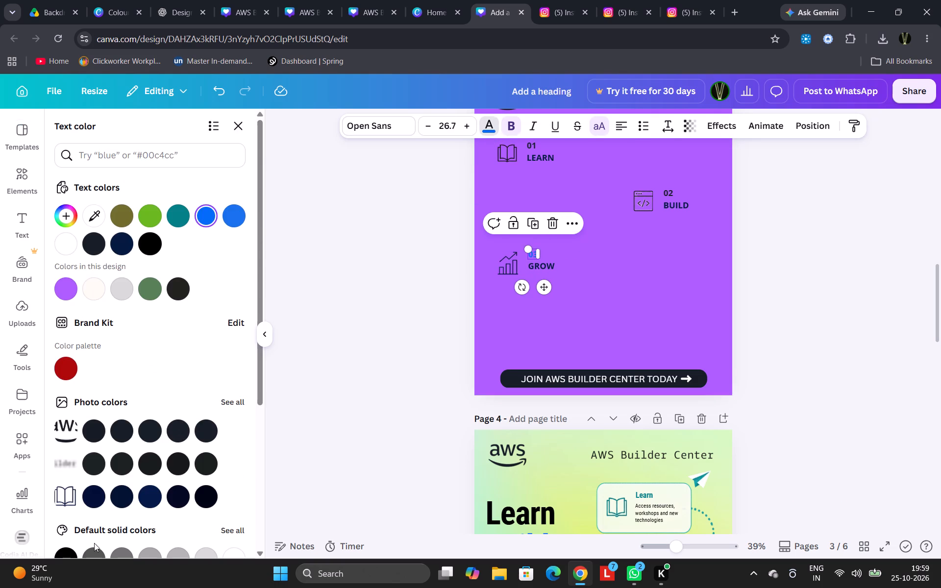
left_click(215, 431)
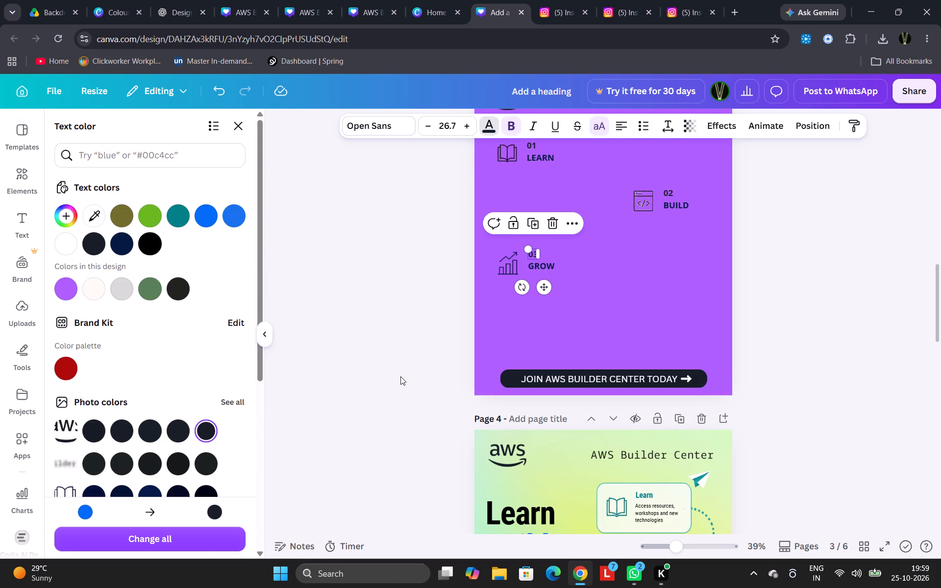
left_click(201, 542)
left_click(324, 437)
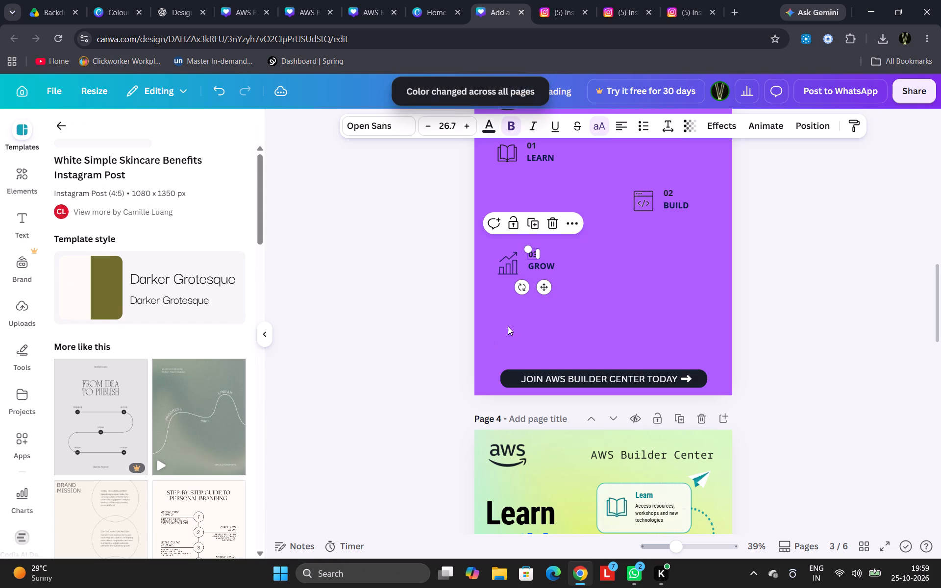
Recolour page 3's growth-chart icon beside 03 GROW to solid black.
left_click(775, 283)
left_click(665, 193)
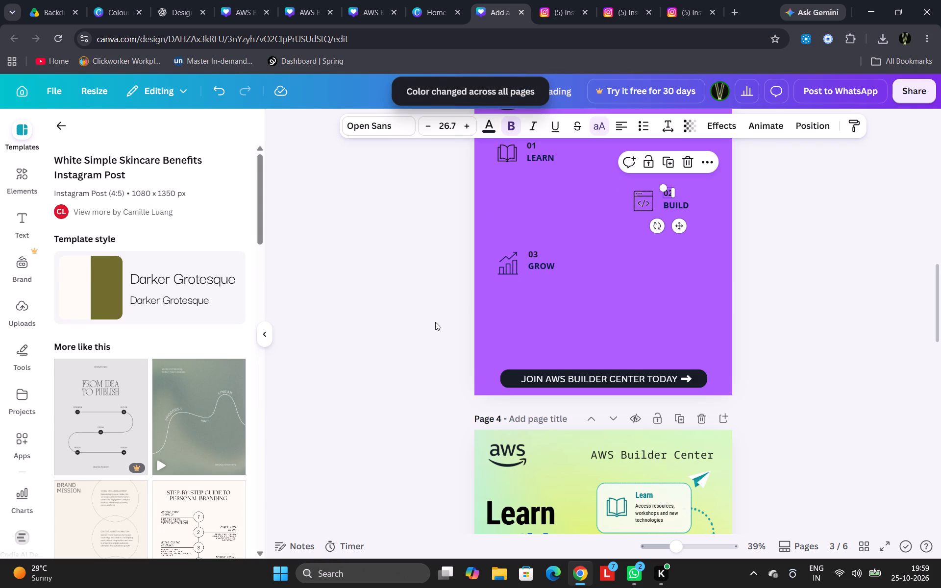
left_click(421, 323)
left_click(512, 262)
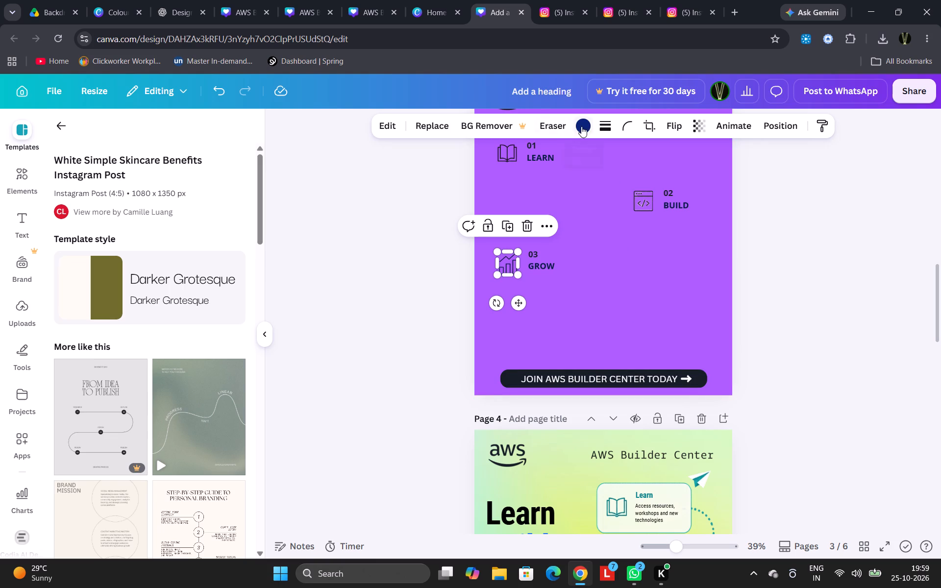
left_click(581, 126)
left_click(69, 538)
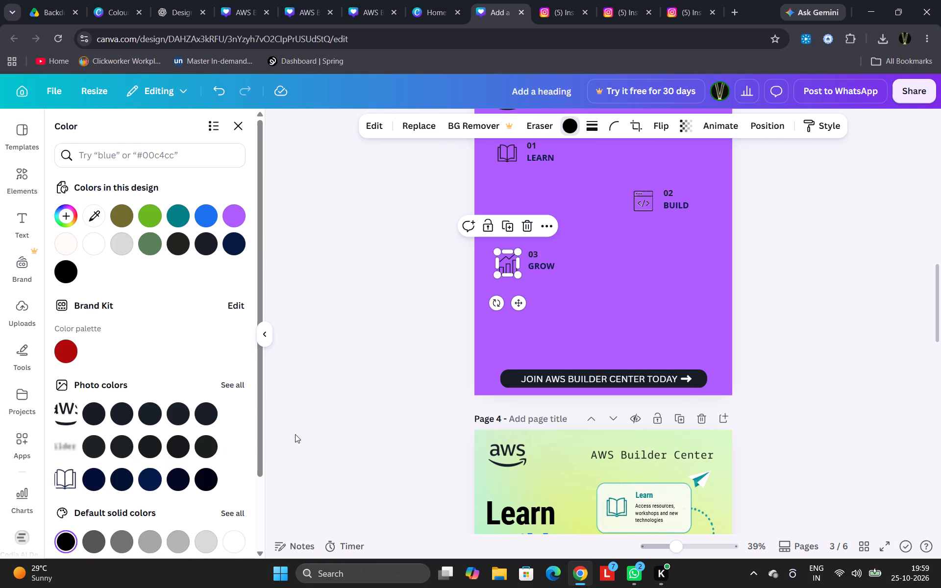
double_click(333, 423)
Recolour page 3's LEARN heading to solid black and apply the replacement of its navy across the current page only.
scroll(713, 431, "up", 4)
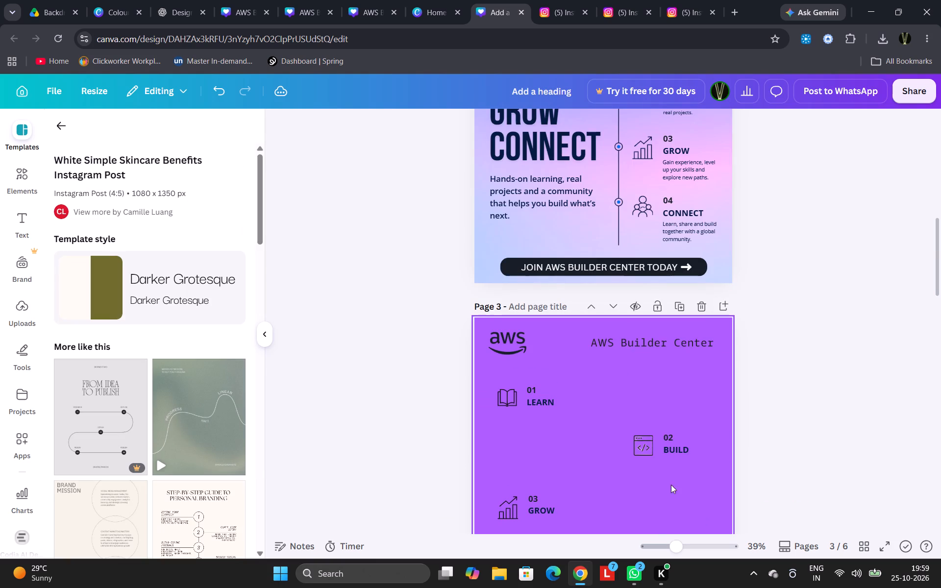
left_click(541, 402)
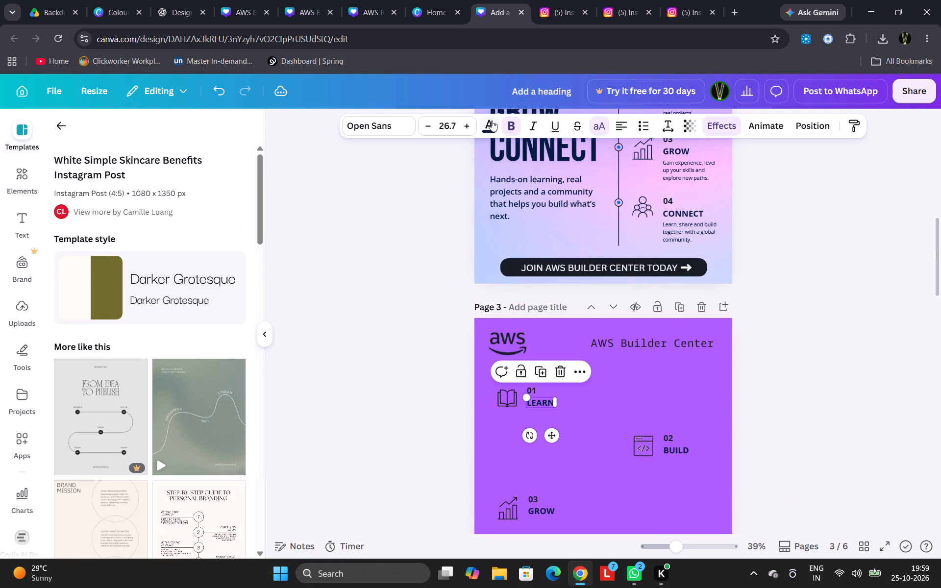
left_click(492, 128)
left_click(68, 548)
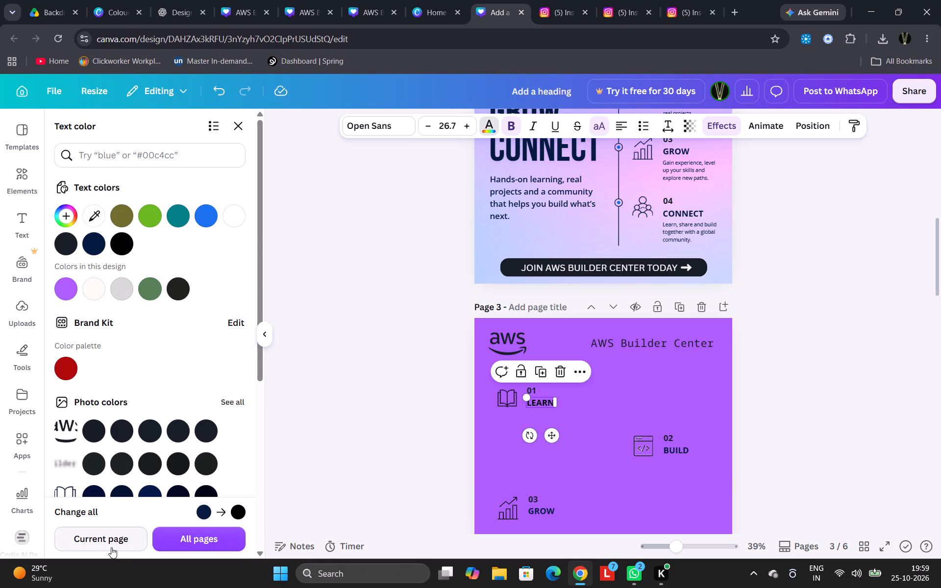
left_click(112, 542)
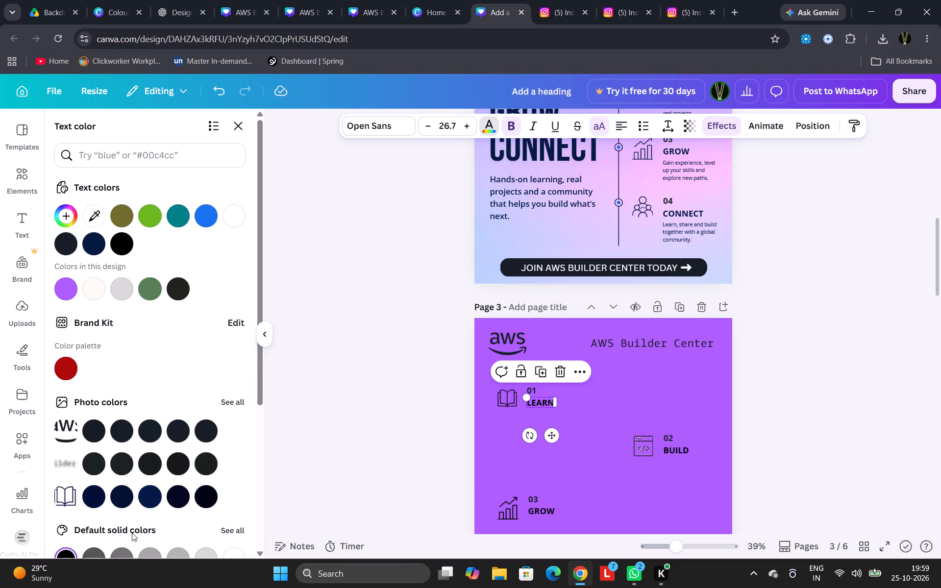
left_click(784, 460)
left_click(664, 452)
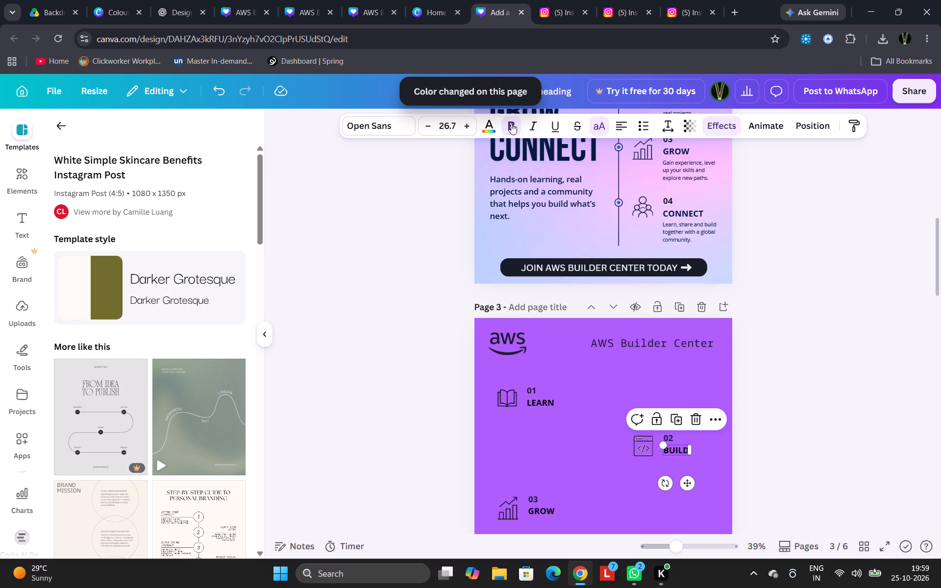
left_click(548, 512)
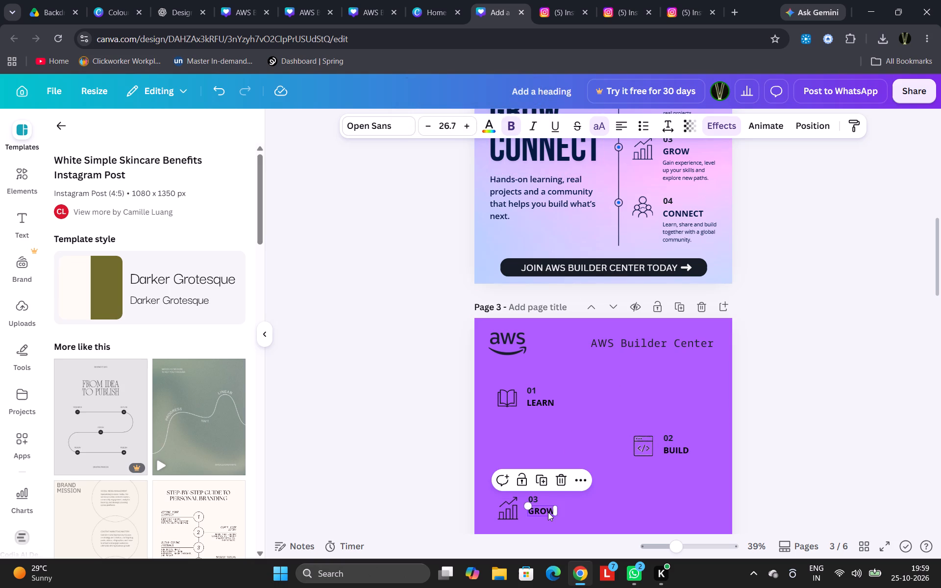
left_click(396, 299)
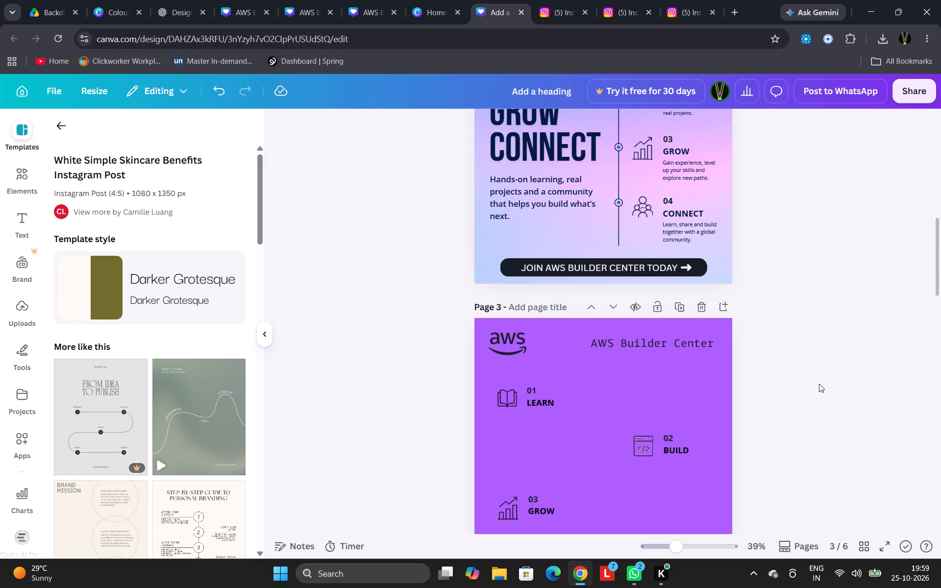
Copy page 2's people icon, 04 and CONNECT onto page 3, below the BUILD block and above the call-to-action banner.
left_click_drag(637, 192, 702, 216)
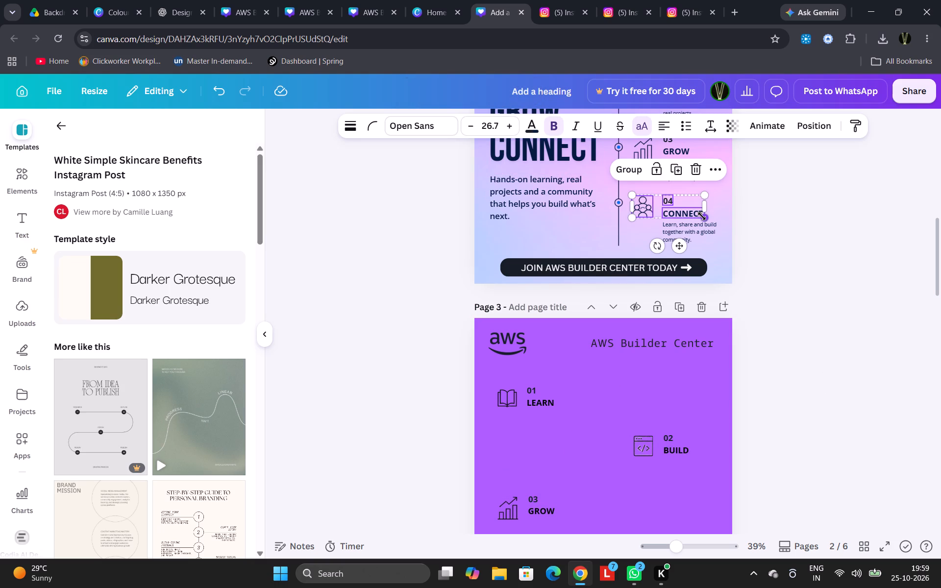
key("ctrl+c")
scroll(710, 217, "down", 3)
left_click(681, 296)
key("ctrl+v")
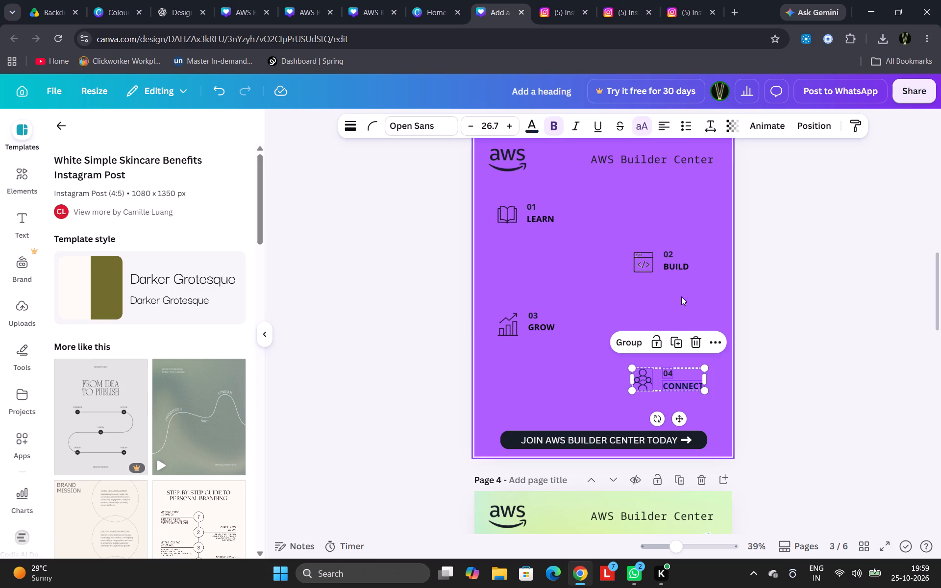
left_click(793, 366)
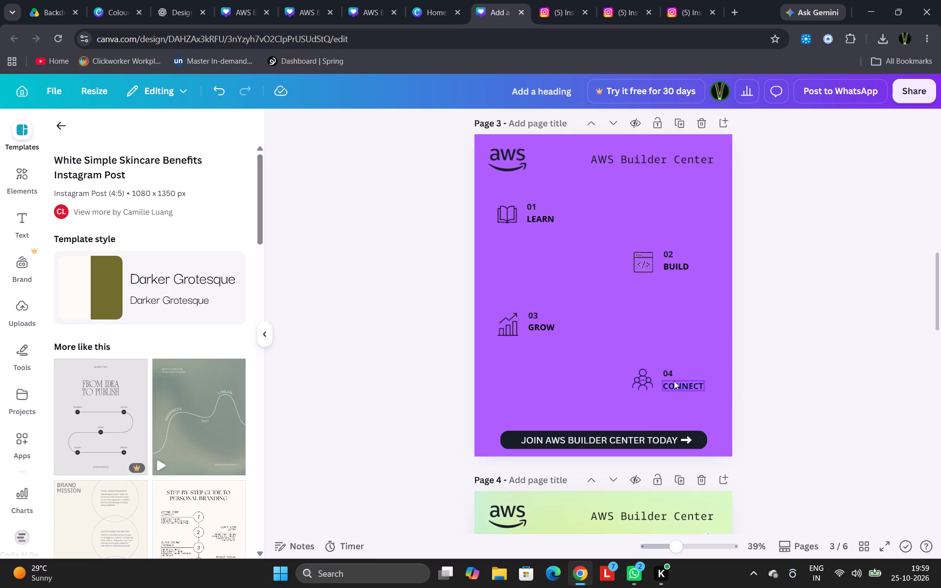
Recolour page 3's 04 and CONNECT text, selected together with the people icon, to solid black.
left_click_drag(635, 365, 686, 390)
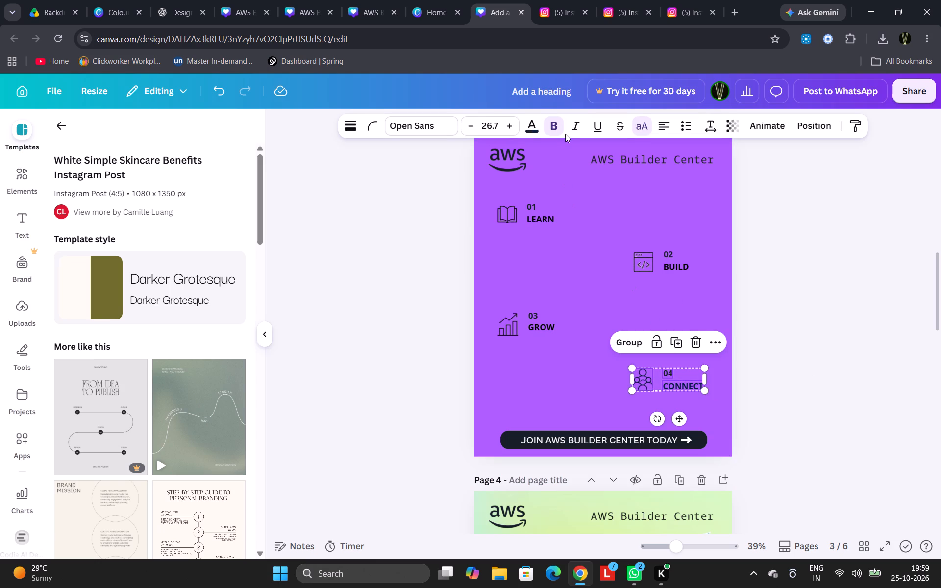
left_click(535, 123)
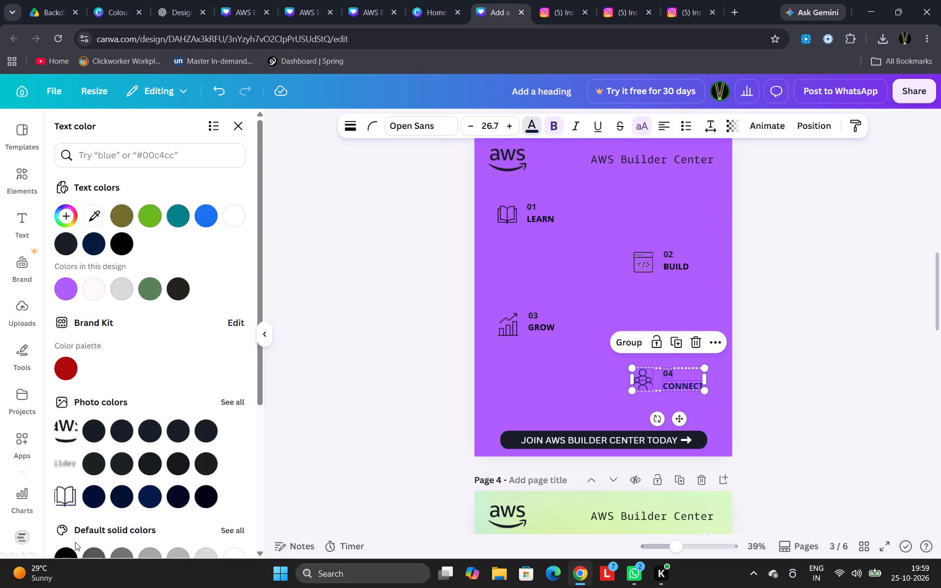
left_click(72, 549)
left_click(794, 301)
left_click(796, 300)
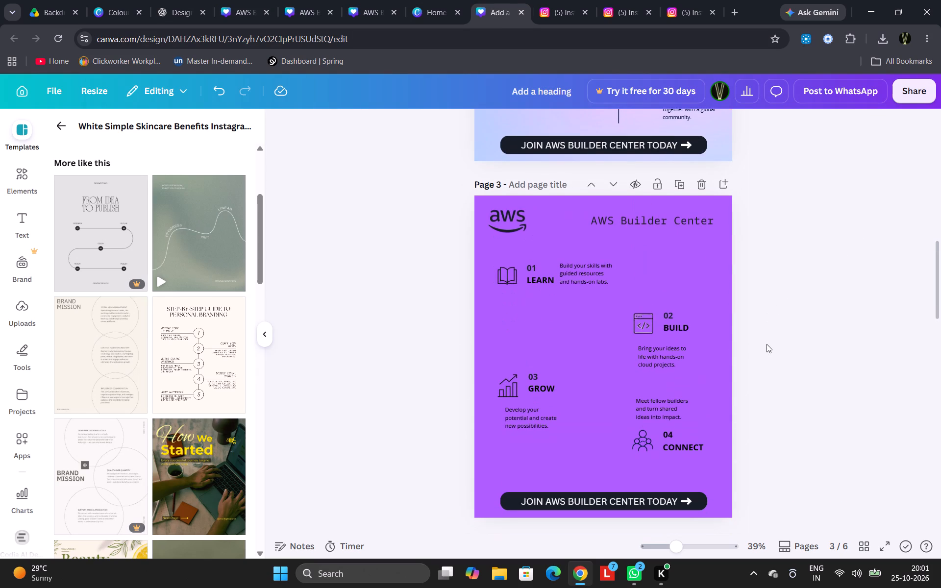
Examine the design's other poster pages and the AWS Builder Center posts on Instagram as layout references for page 3.
scroll(829, 425, "up", 1)
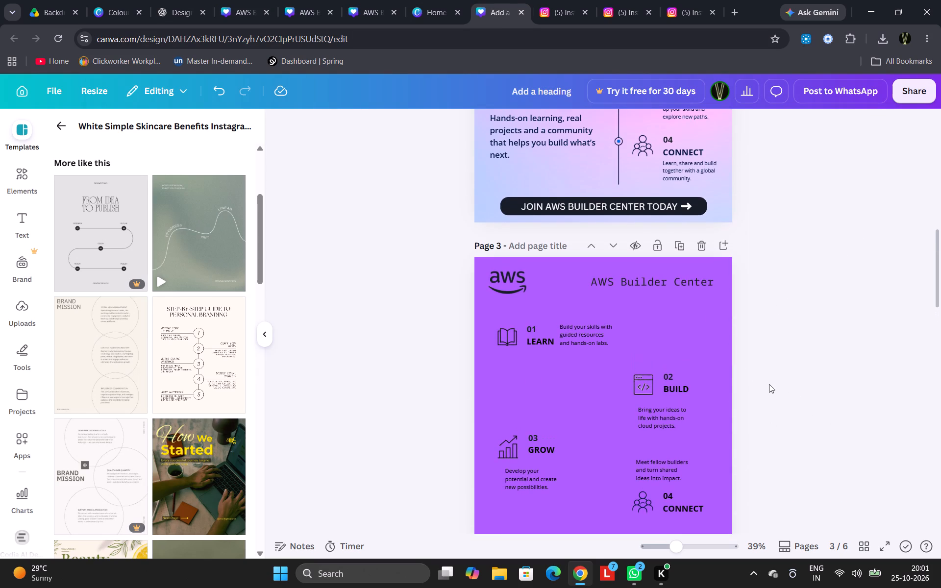
scroll(494, 308, "up", 4)
scroll(538, 291, "up", 3)
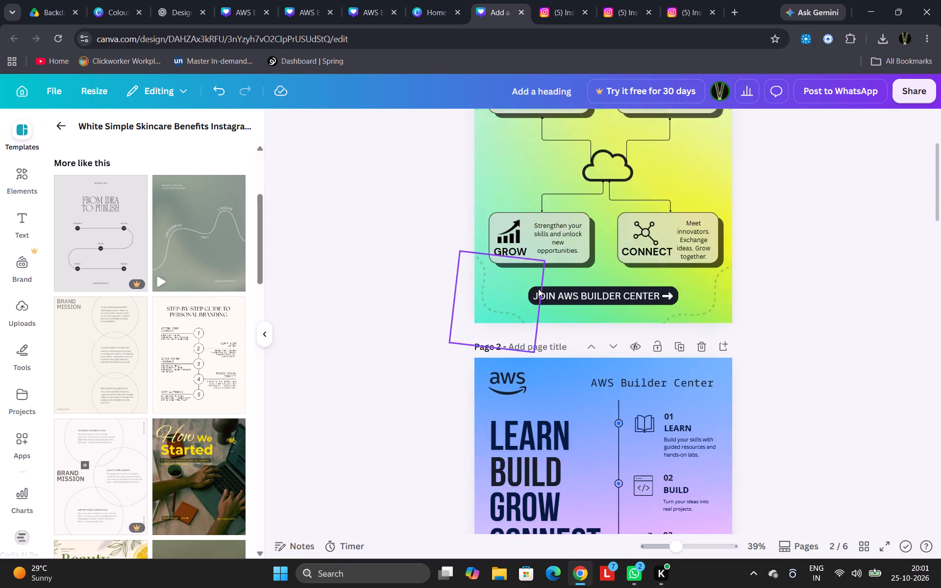
scroll(538, 289, "up", 5)
scroll(573, 277, "down", 12)
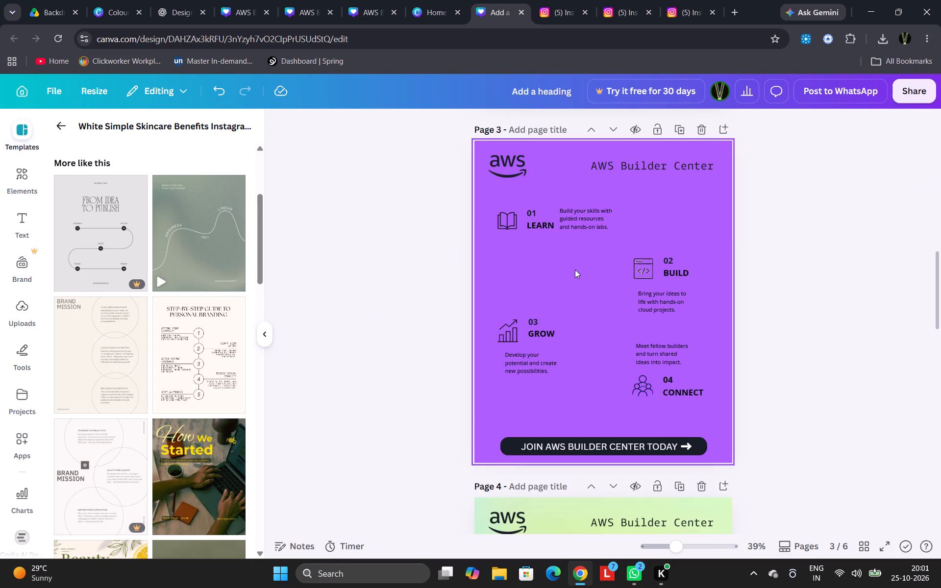
left_click_drag(551, 0, 553, 5)
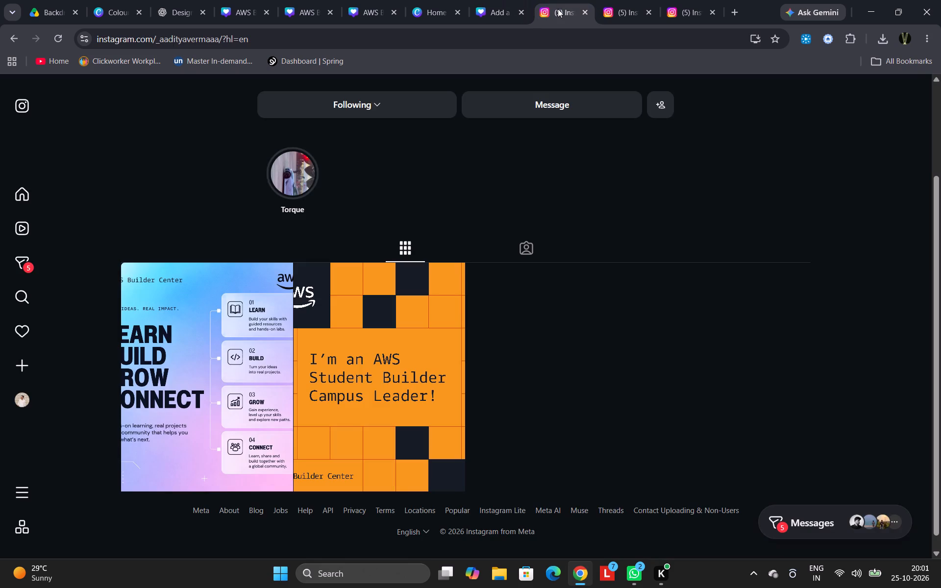
left_click(615, 0)
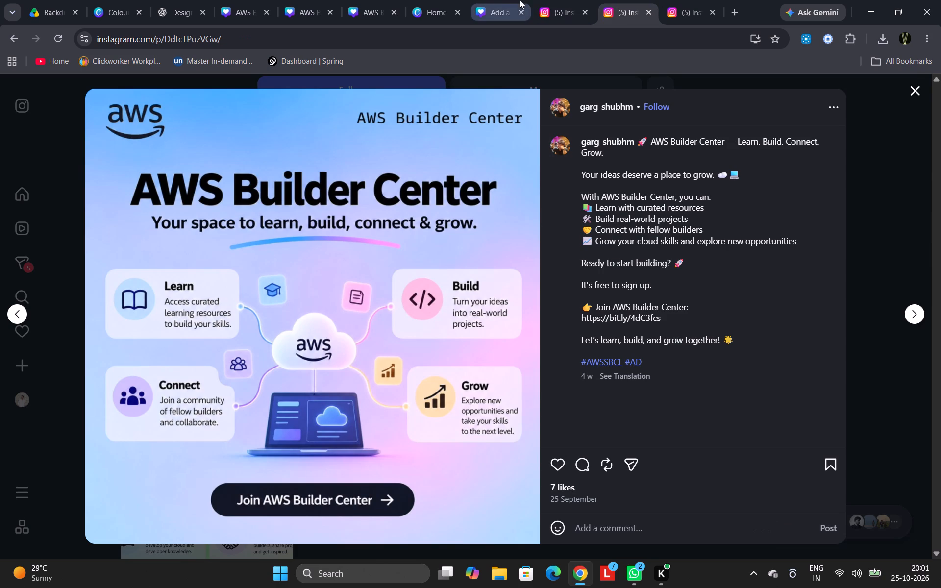
left_click(520, 0)
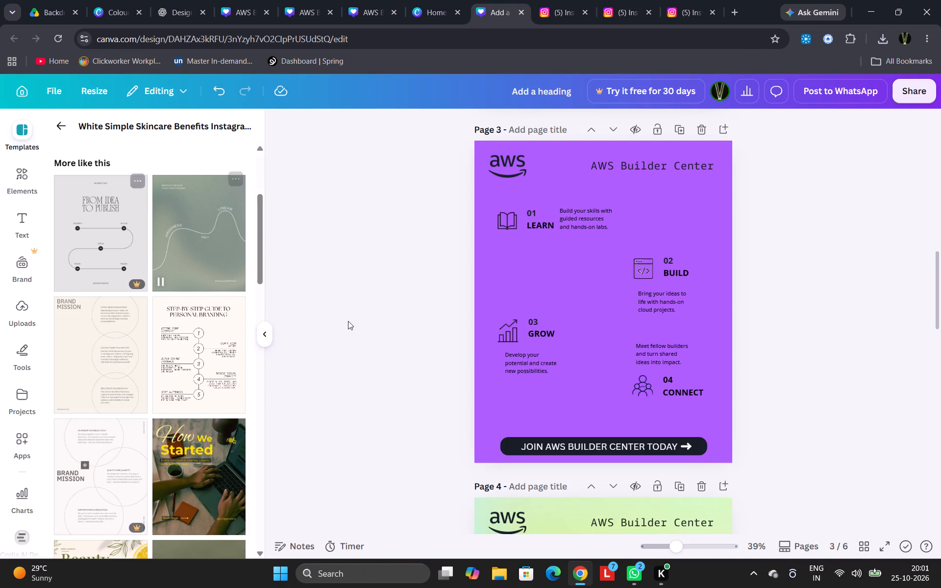
Copy the curved connector line leading to "Effortless Beauty" on page 6 for use on page 3's purple poster.
scroll(466, 343, "down", 6)
scroll(536, 336, "down", 6)
scroll(618, 366, "down", 4)
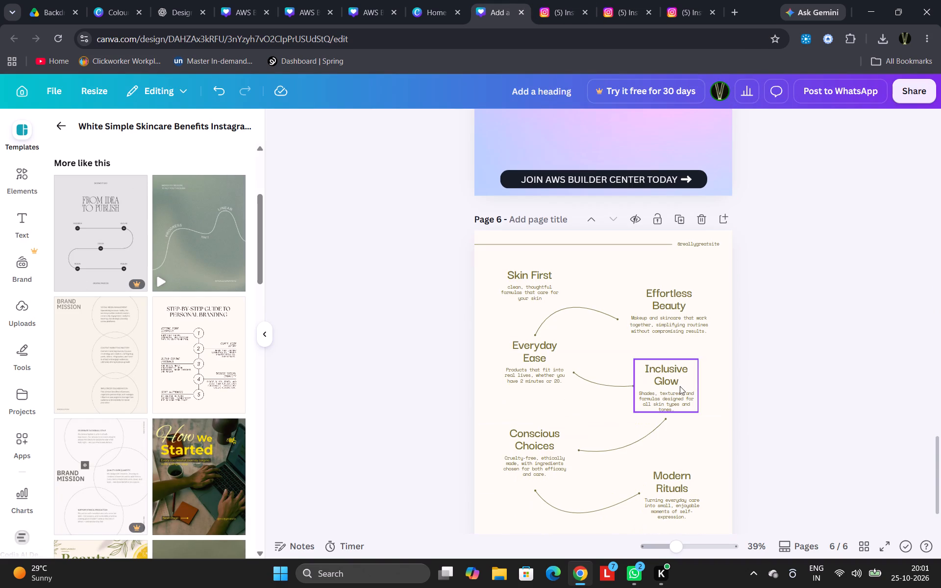
left_click(582, 308)
key("ctrl+c")
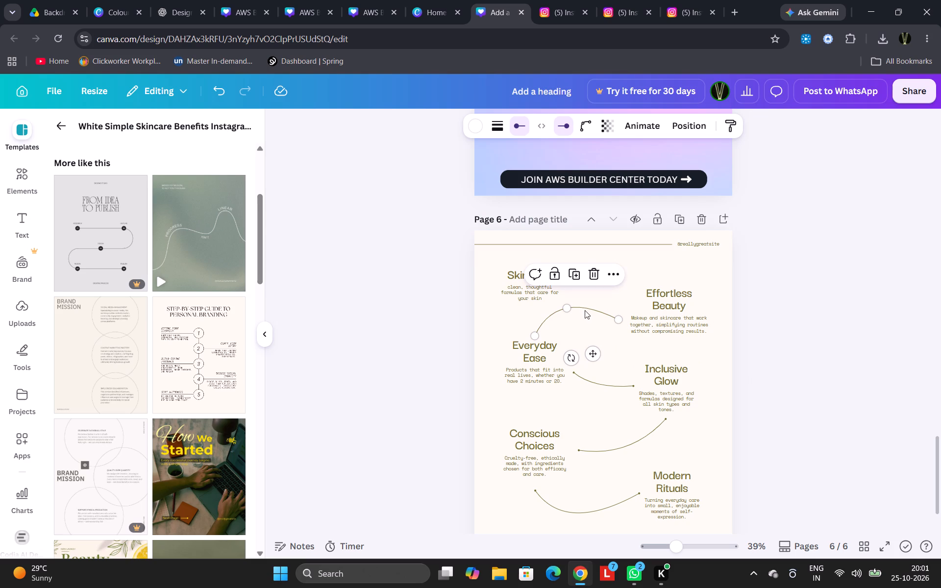
scroll(585, 310, "up", 13)
scroll(630, 353, "down", 3)
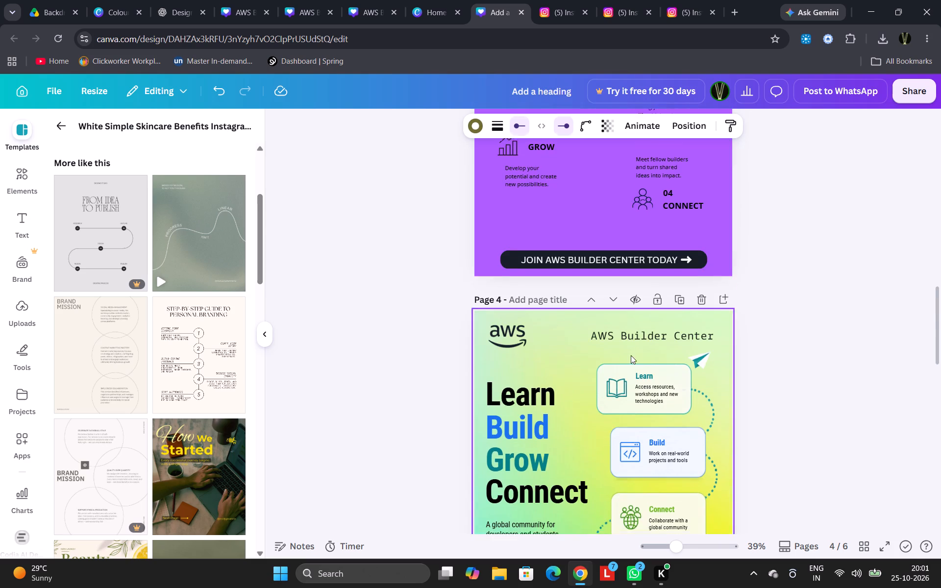
Move page 3's LEARN description from beside its heading to directly beneath the 01 LEARN block.
scroll(631, 355, "up", 9)
scroll(700, 413, "down", 3)
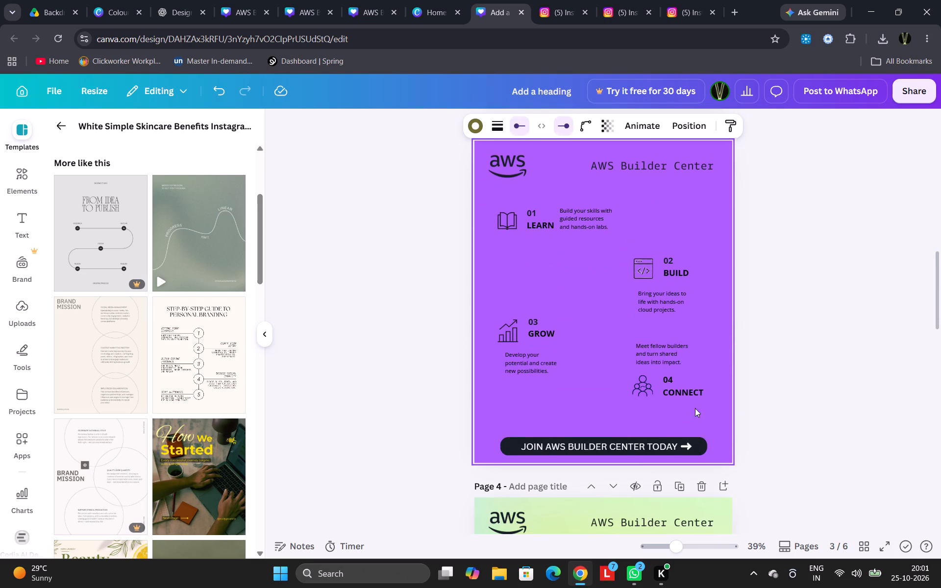
scroll(641, 329, "down", 5)
scroll(663, 329, "up", 6)
left_click(583, 284)
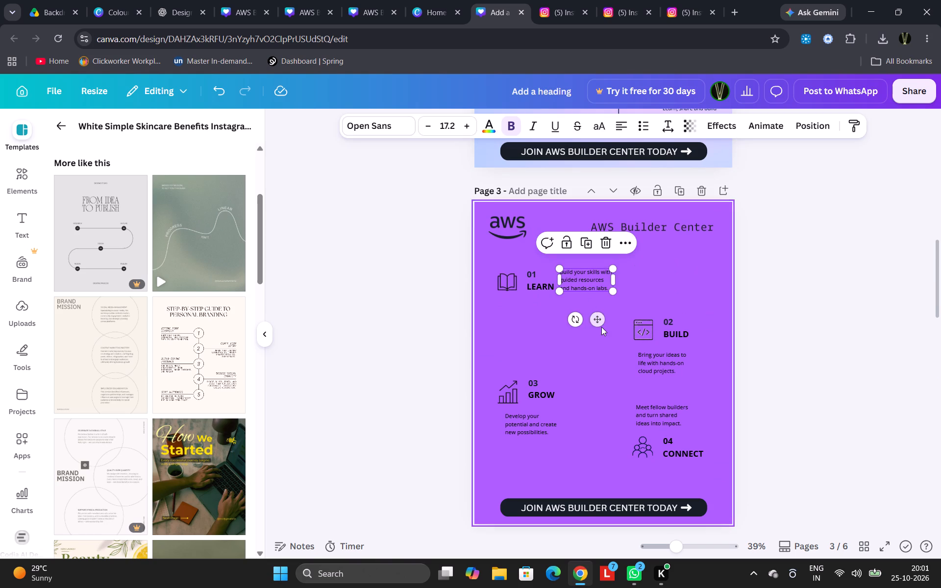
left_click(601, 327)
left_click(590, 284)
scroll(622, 321, "down", 1)
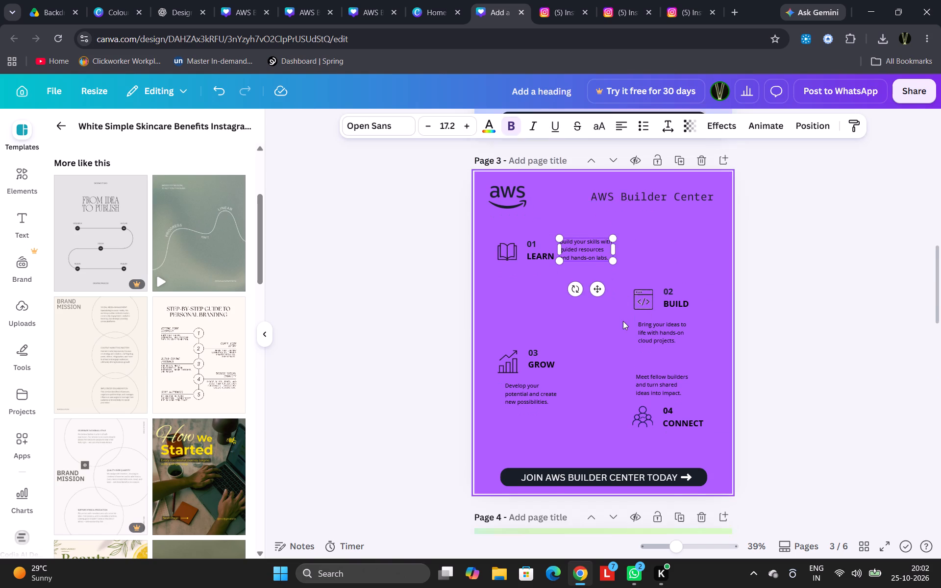
left_click(302, 212)
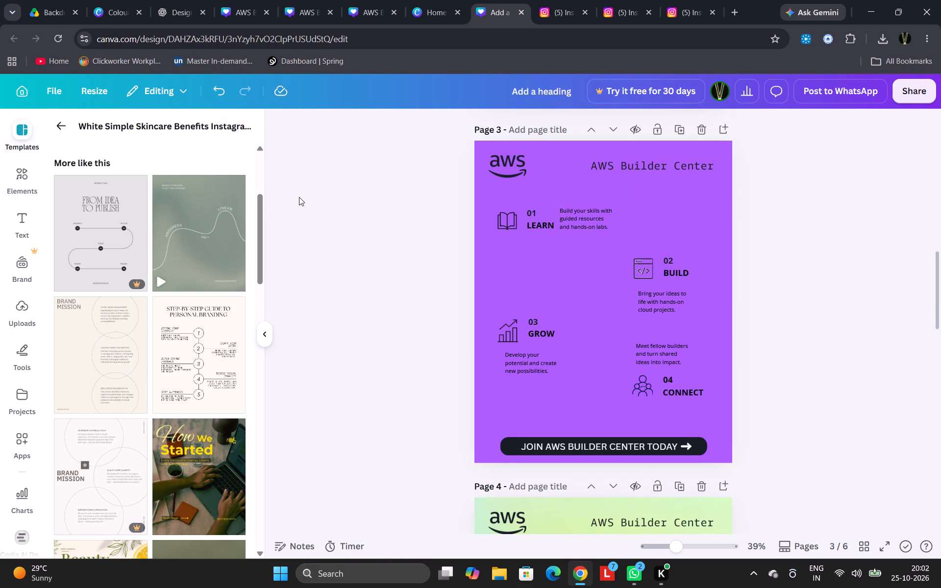
left_click(226, 90)
left_click(590, 212)
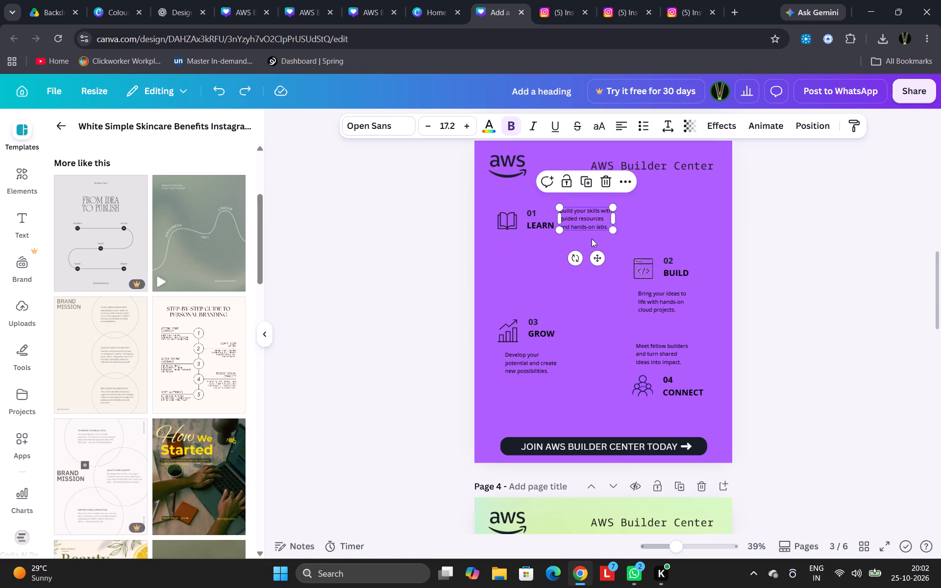
left_click_drag(594, 259, 533, 287)
left_click(858, 239)
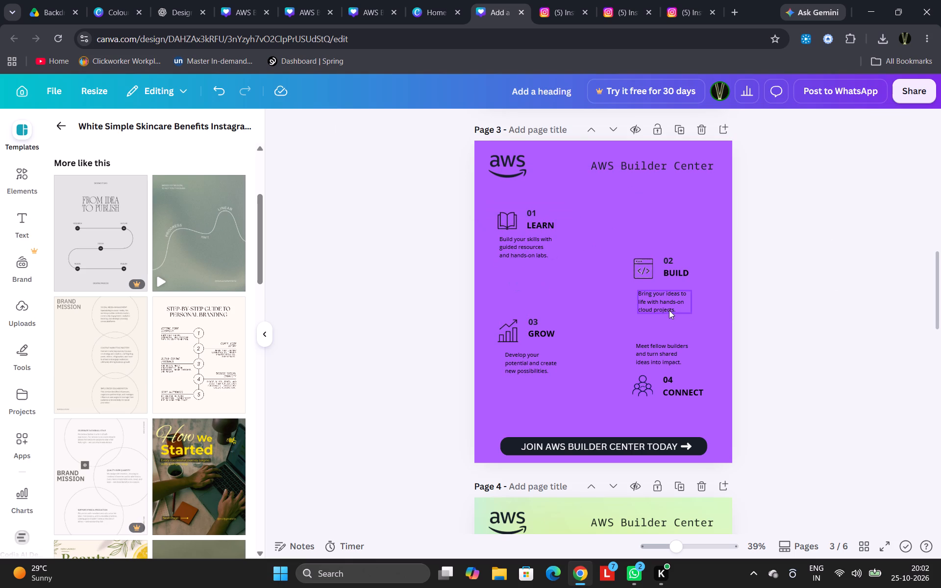
Nudge page 3's BUILD description up so it sits closer beneath the 02 BUILD block.
left_click(669, 309)
left_click_drag(673, 340, 671, 331)
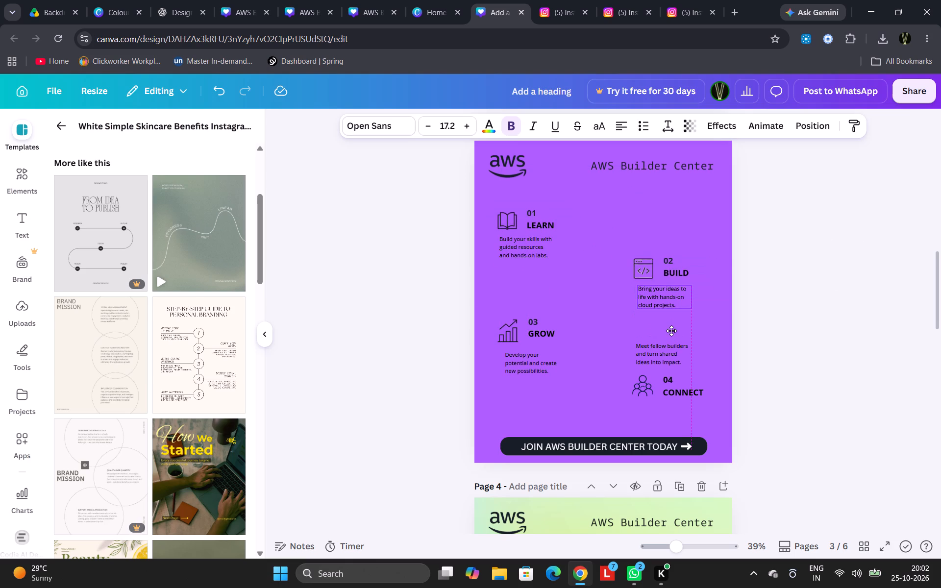
left_click_drag(671, 331, 672, 334)
left_click(722, 315)
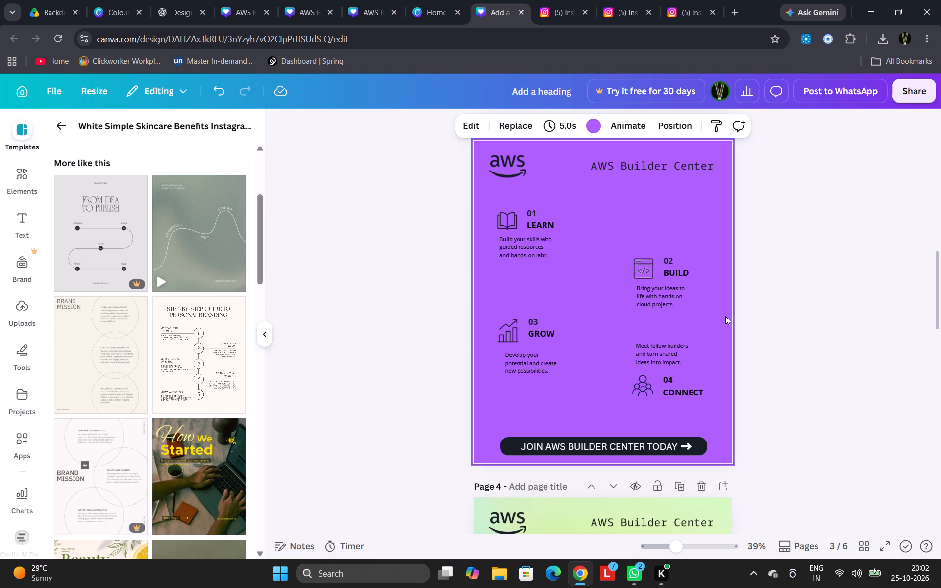
Align page 3's GROW description closely beneath the 03 GROW block, keeping its text on three lines.
left_click(536, 353)
left_click_drag(542, 399, 542, 398)
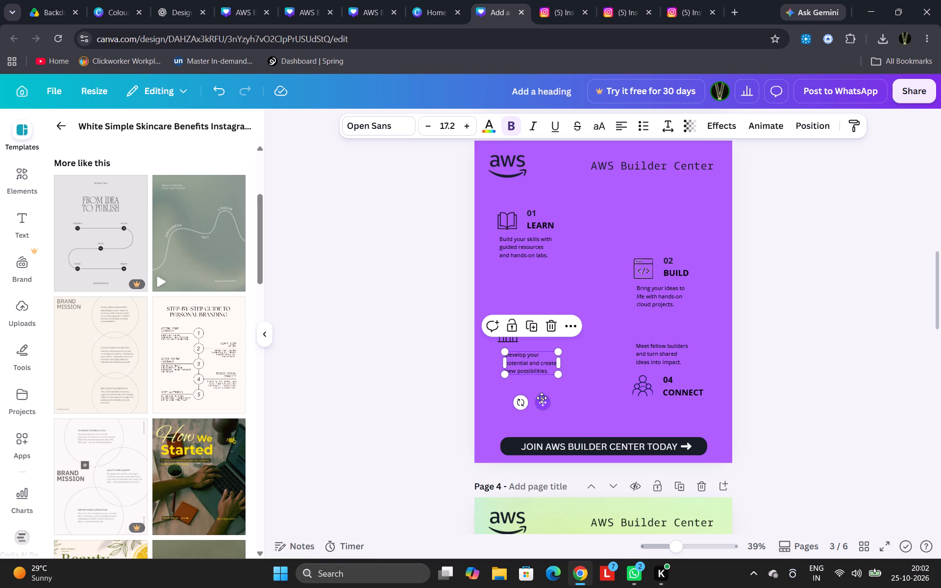
left_click_drag(542, 398, 540, 396)
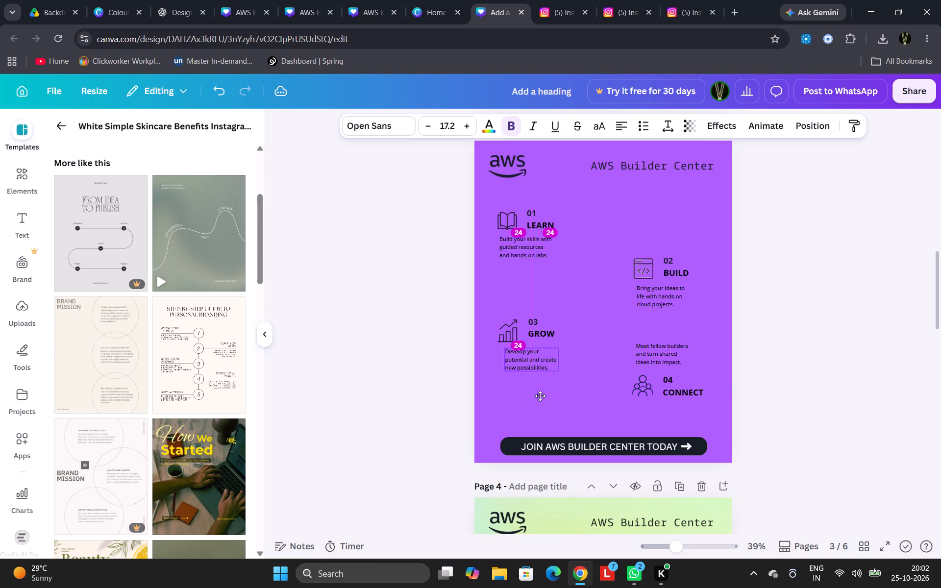
left_click_drag(540, 396, 538, 396)
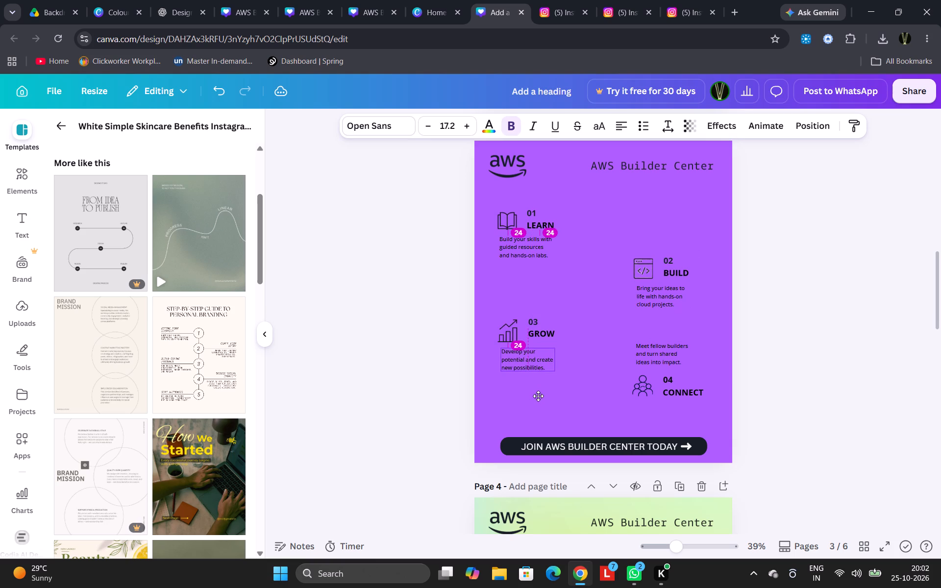
left_click_drag(538, 396, 536, 395)
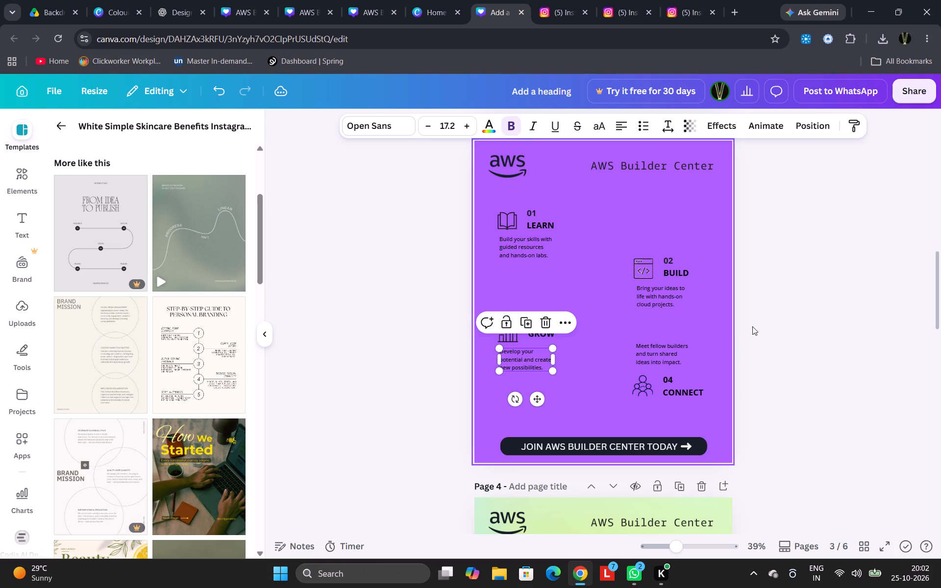
left_click(871, 270)
left_click(529, 361)
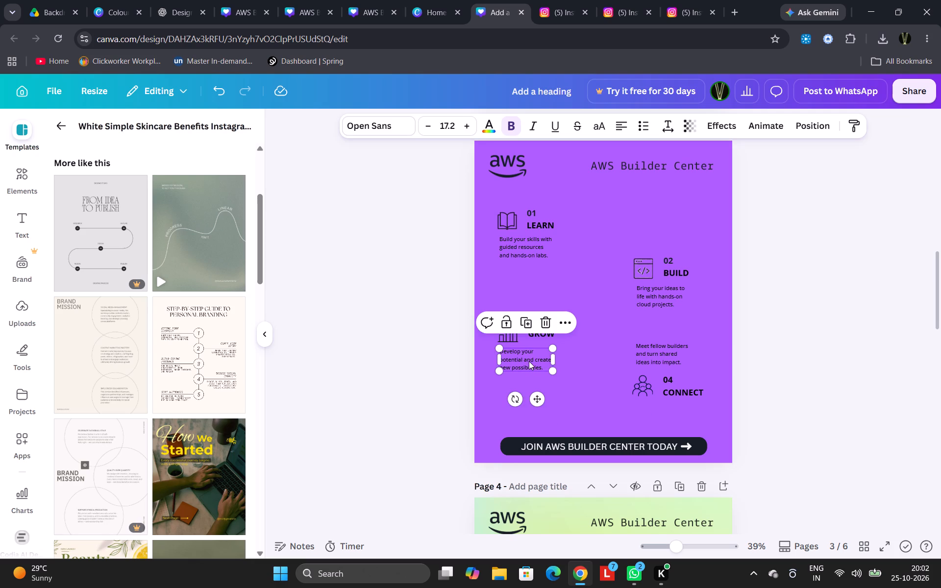
left_click(557, 360)
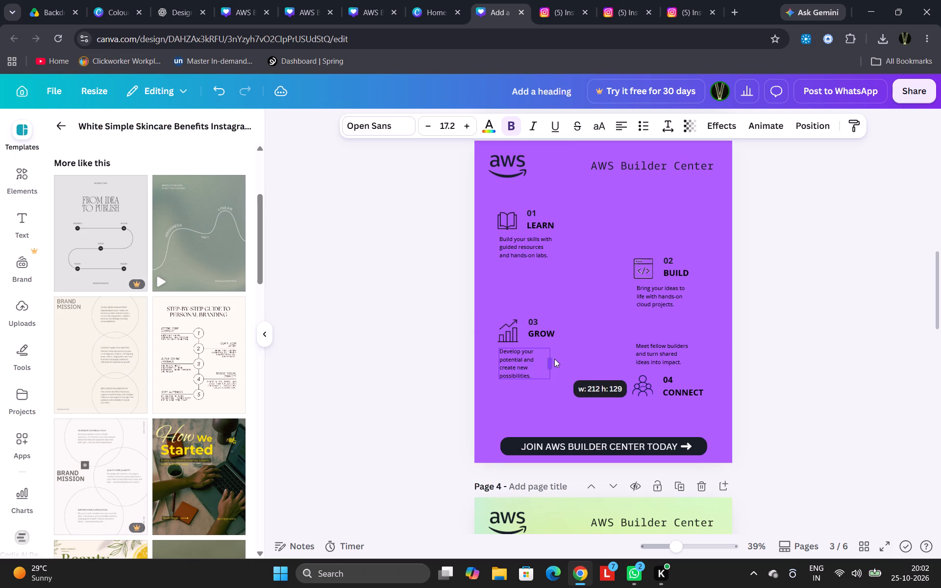
left_click(536, 400)
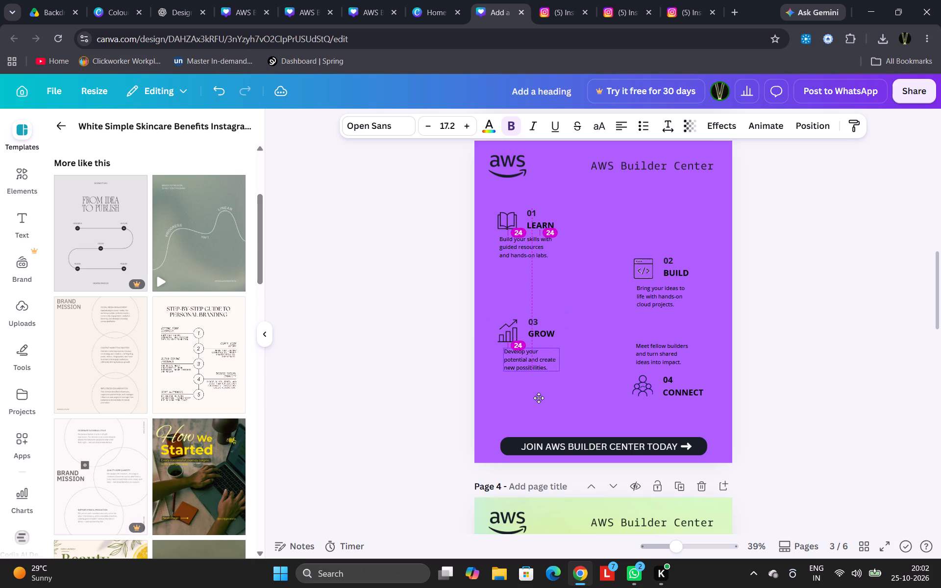
left_click(816, 315)
Move page 3's CONNECT description from above its heading to directly beneath the 04 CONNECT block.
left_click(680, 351)
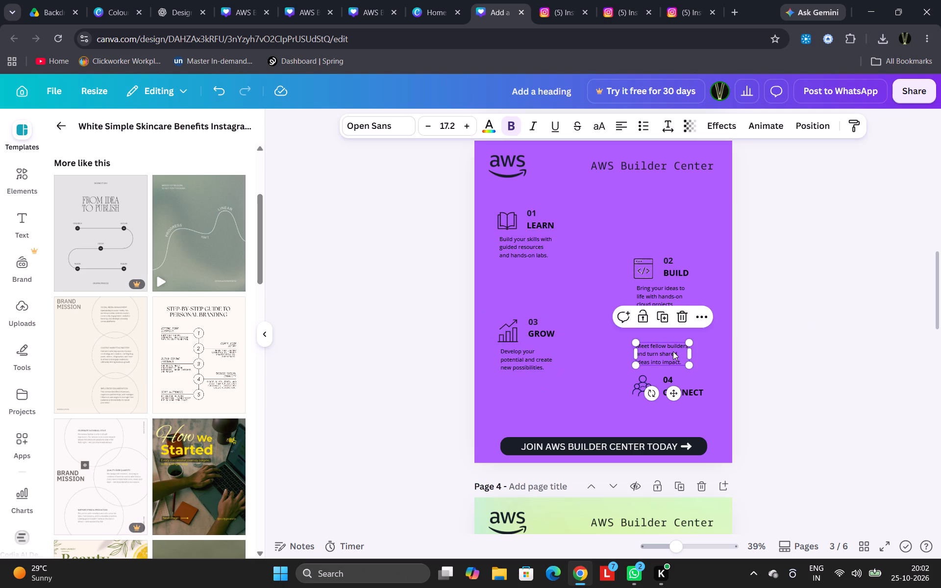
left_click_drag(671, 351, 669, 413)
left_click(816, 350)
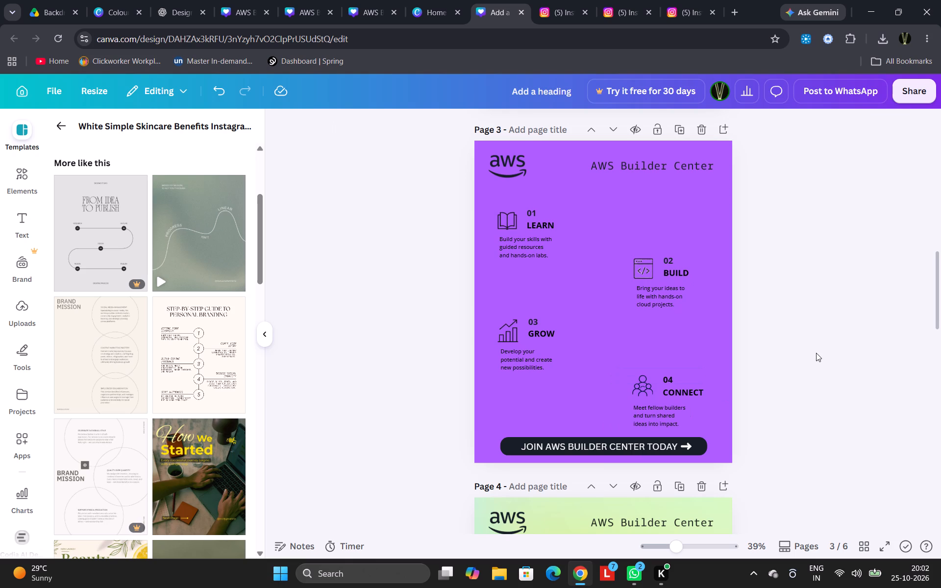
Paste the copied curved connector line onto page 3 and set its stroke colour to black.
left_click(624, 256)
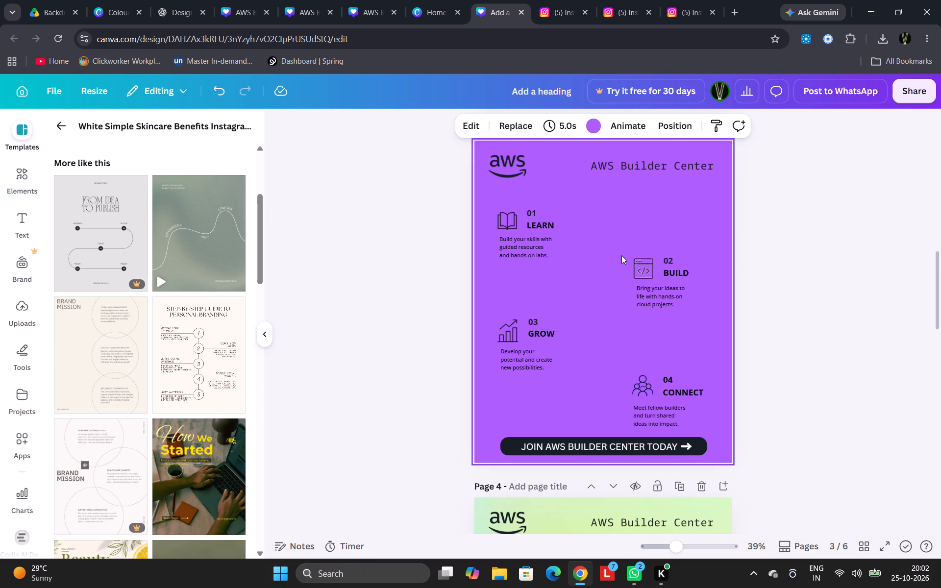
key("ctrl+v")
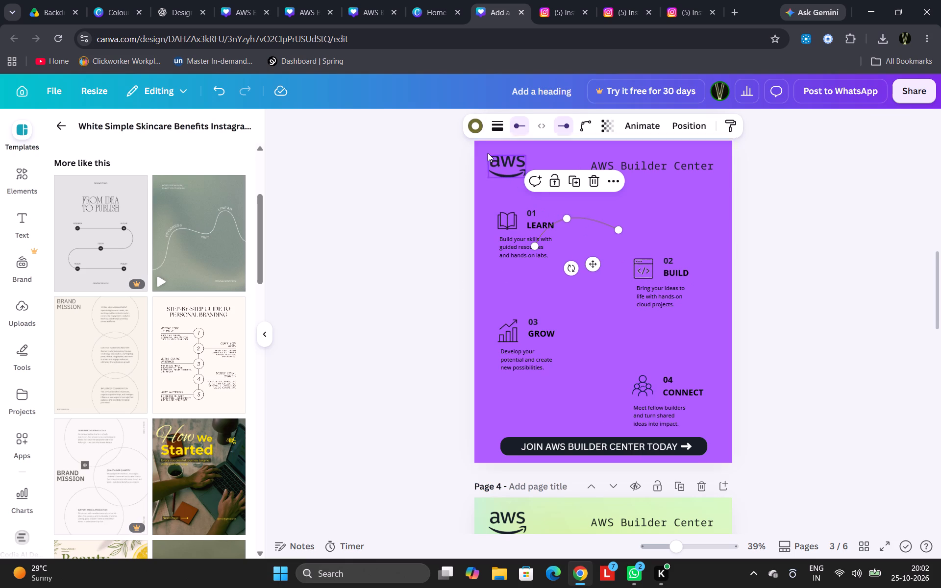
left_click(480, 129)
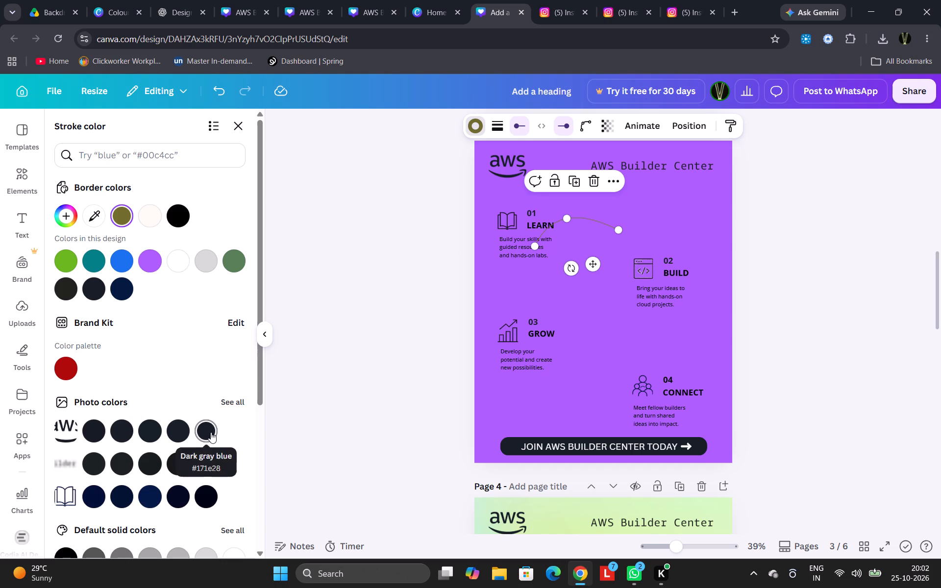
scroll(191, 495, "down", 1)
left_click(69, 499)
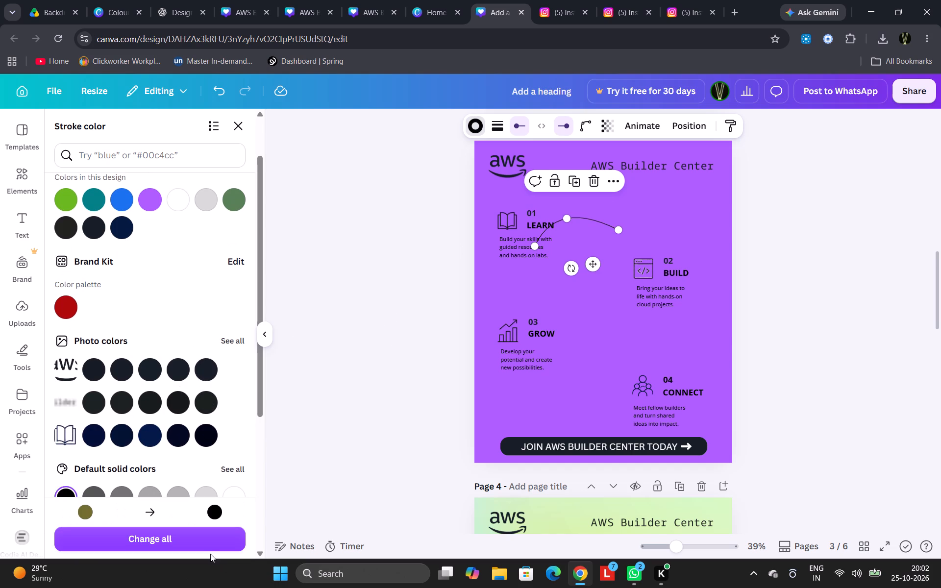
left_click(376, 419)
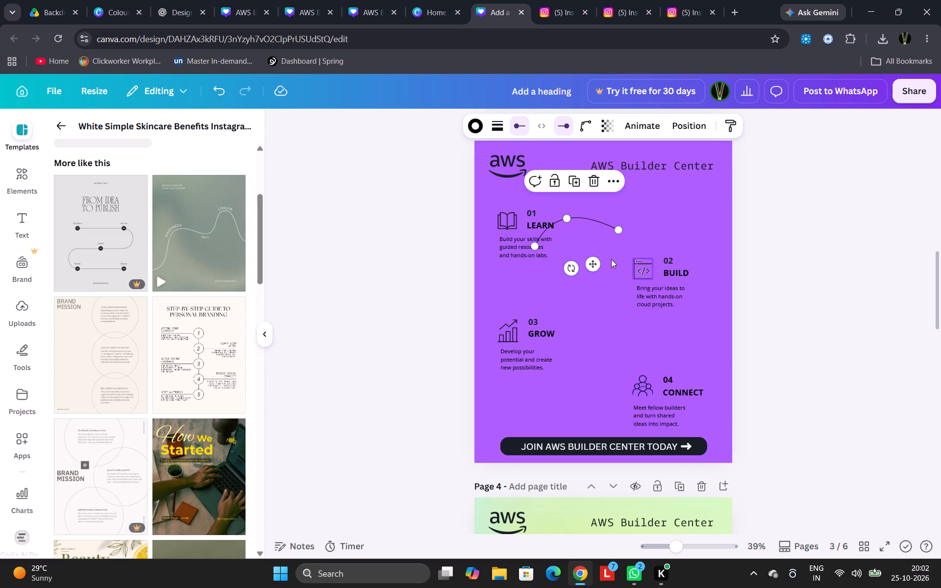
Reshape the curved connector to run from beside the LEARN heading to the BUILD icon, bowing downward.
left_click_drag(532, 247, 549, 226)
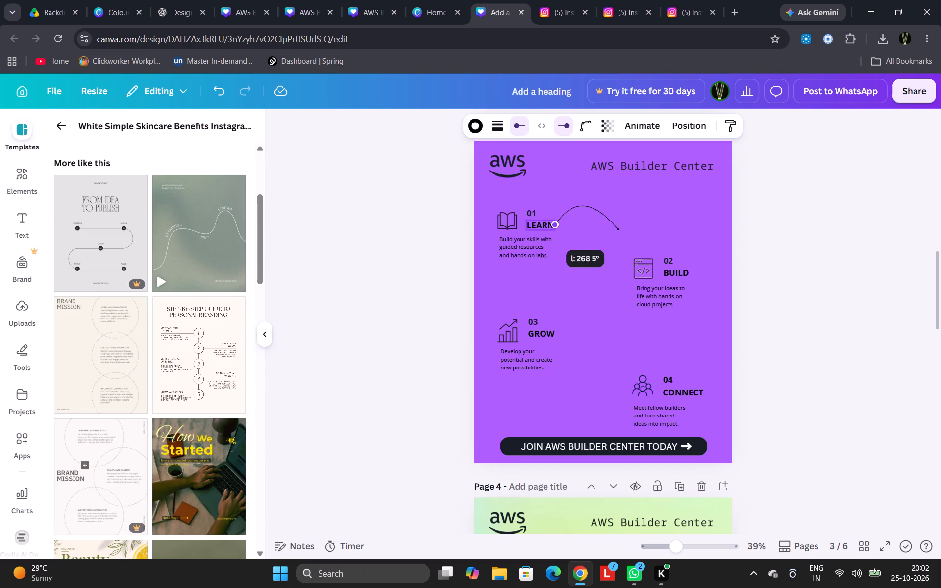
left_click_drag(549, 226, 560, 219)
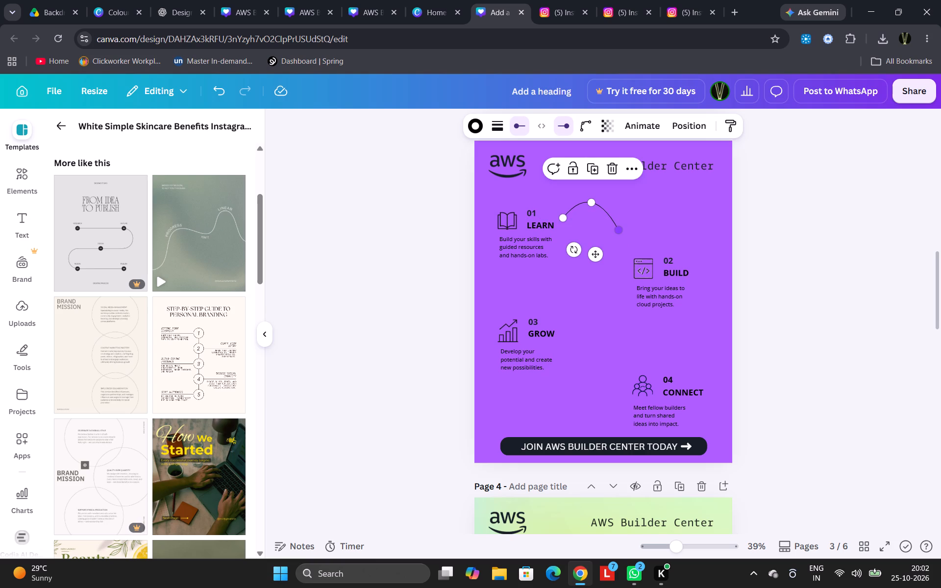
left_click_drag(619, 234, 626, 272)
left_click_drag(605, 224, 591, 255)
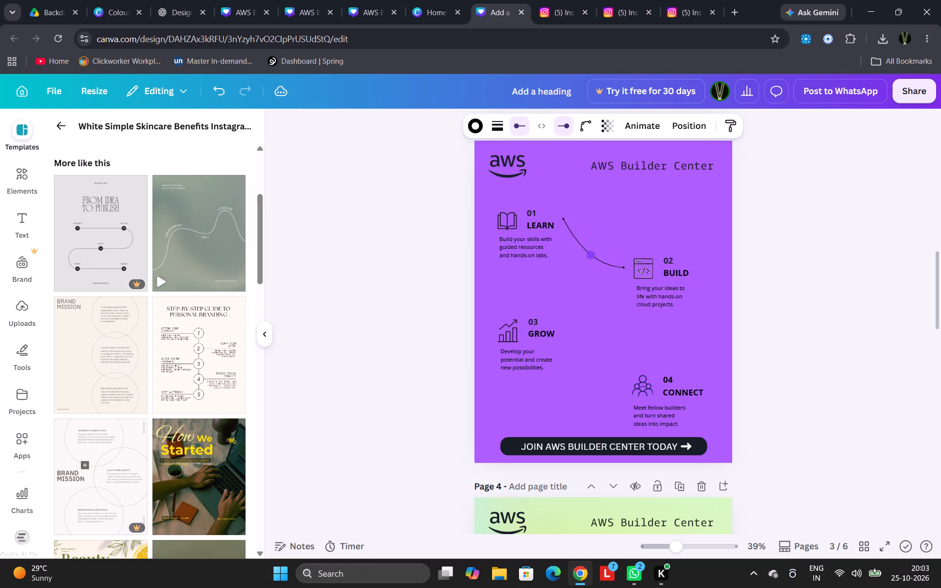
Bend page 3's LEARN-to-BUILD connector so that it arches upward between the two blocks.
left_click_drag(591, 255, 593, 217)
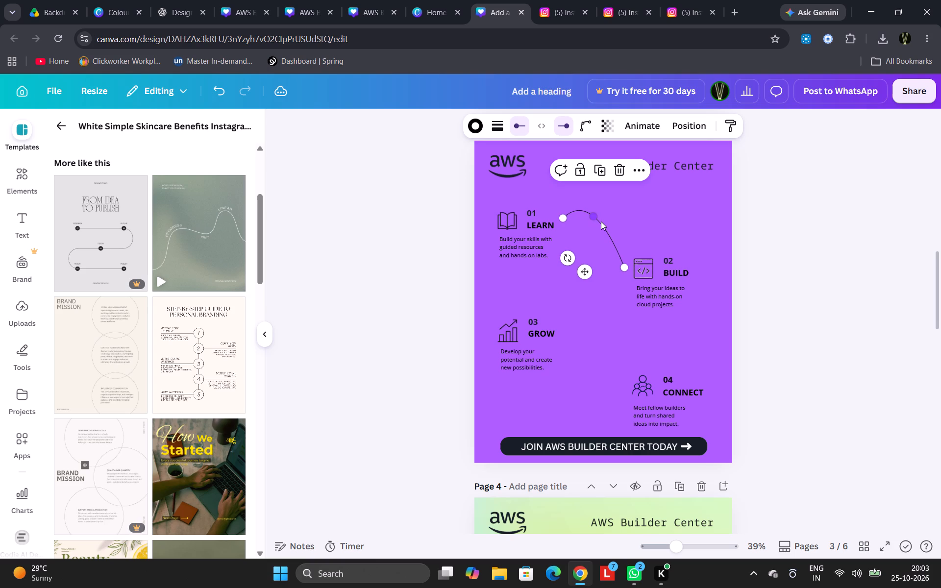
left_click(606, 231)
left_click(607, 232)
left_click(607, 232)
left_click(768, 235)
Examine how the curved connectors link the text blocks in page 6's sample layout.
scroll(768, 235, "down", 5)
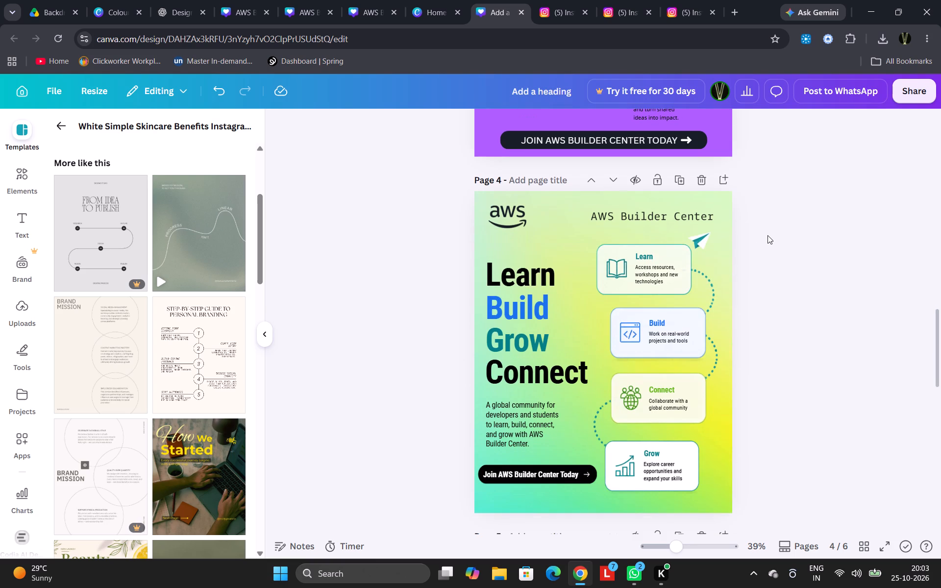
scroll(766, 252, "down", 9)
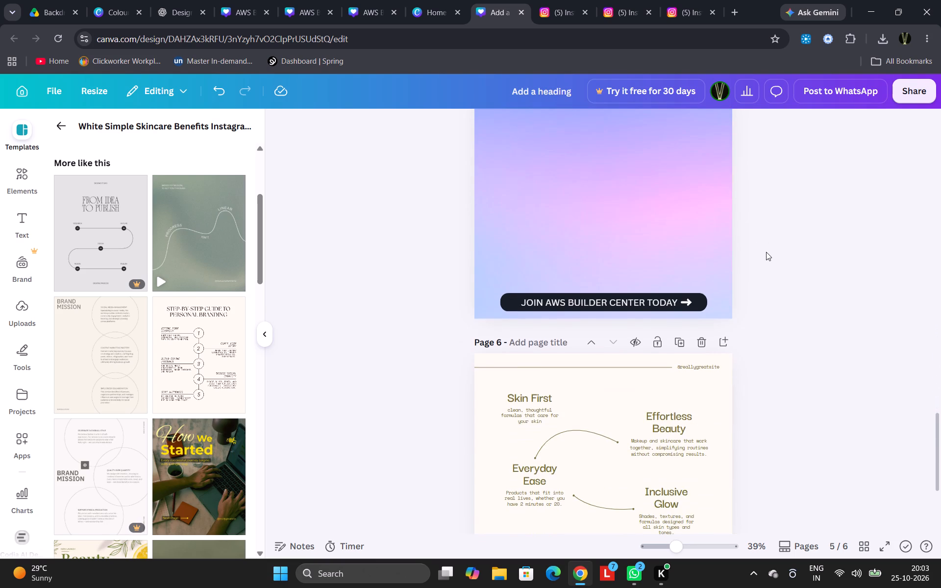
scroll(766, 252, "down", 1)
scroll(766, 252, "up", 4)
scroll(766, 252, "down", 4)
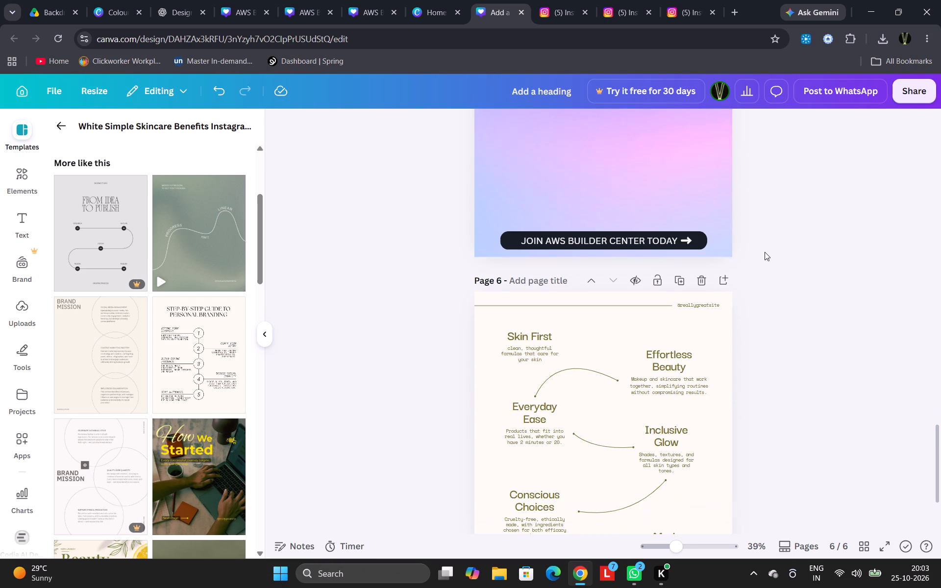
scroll(765, 252, "up", 15)
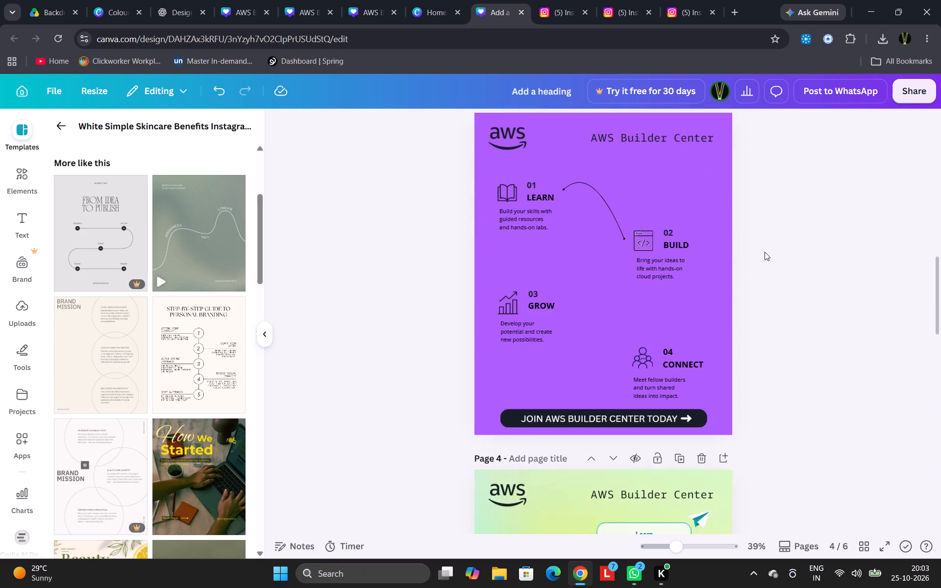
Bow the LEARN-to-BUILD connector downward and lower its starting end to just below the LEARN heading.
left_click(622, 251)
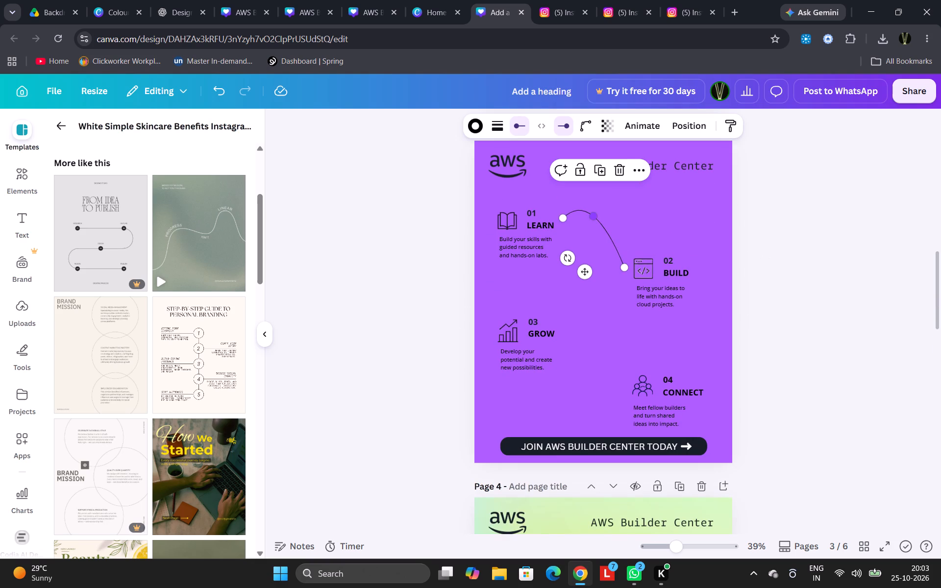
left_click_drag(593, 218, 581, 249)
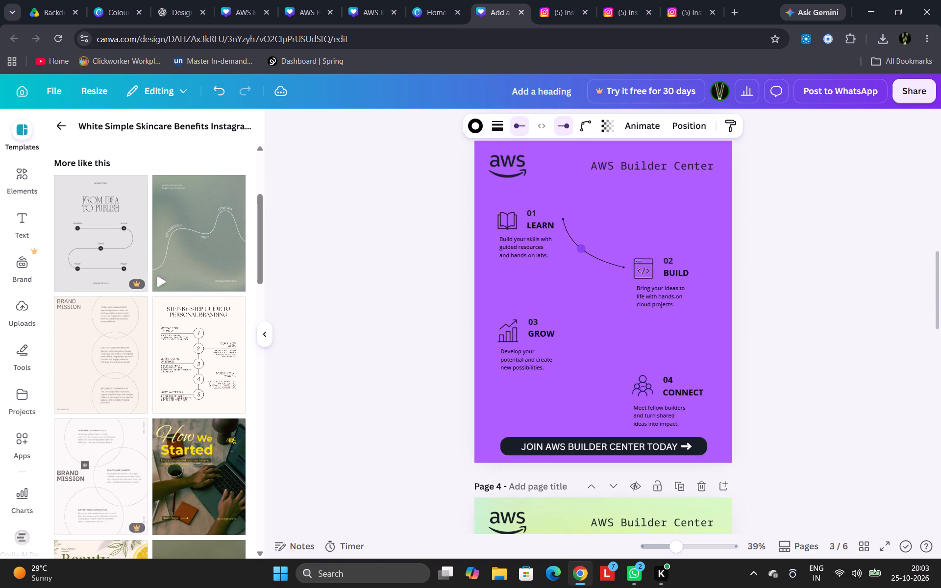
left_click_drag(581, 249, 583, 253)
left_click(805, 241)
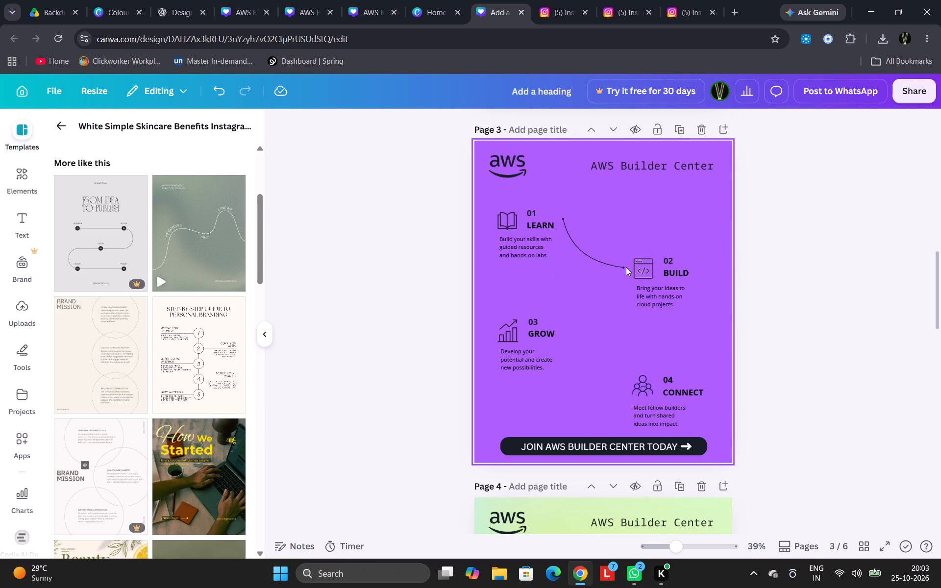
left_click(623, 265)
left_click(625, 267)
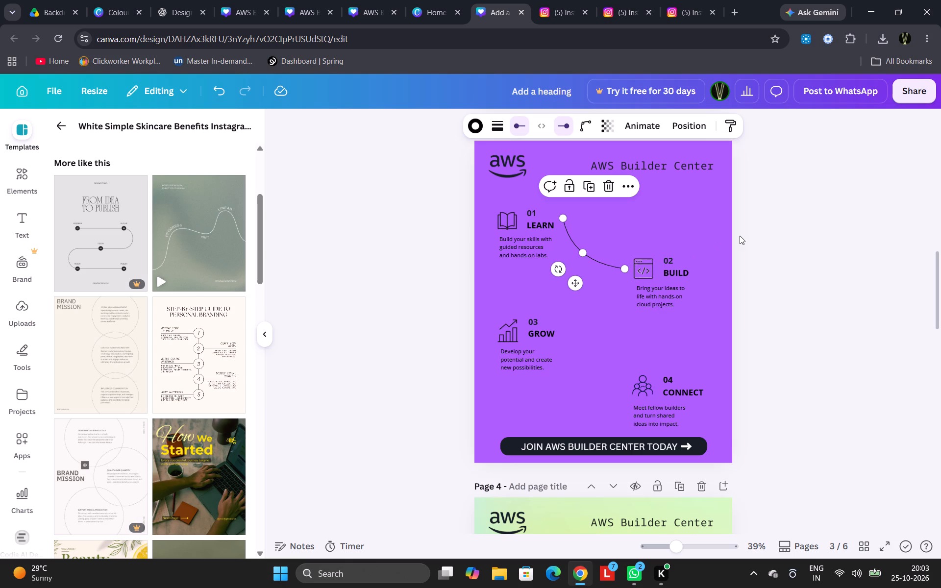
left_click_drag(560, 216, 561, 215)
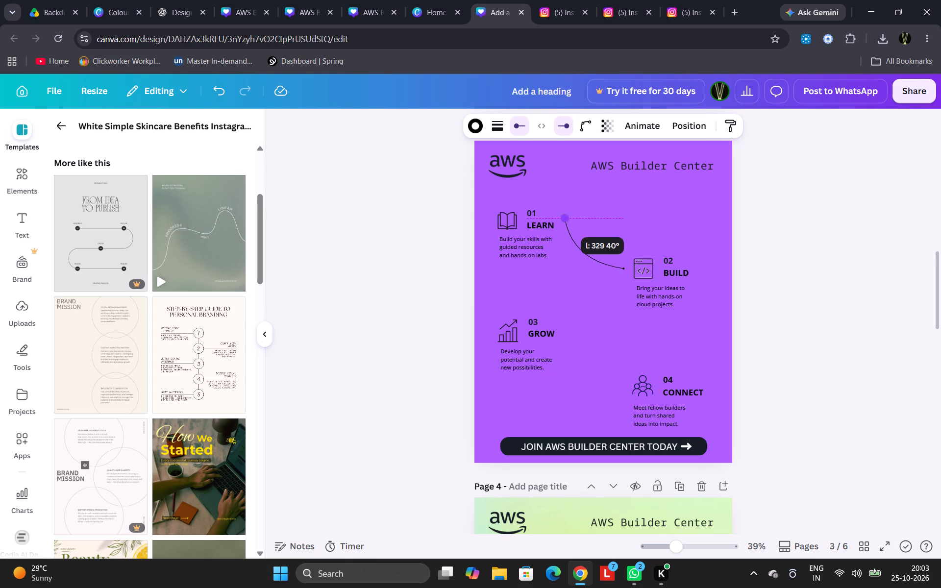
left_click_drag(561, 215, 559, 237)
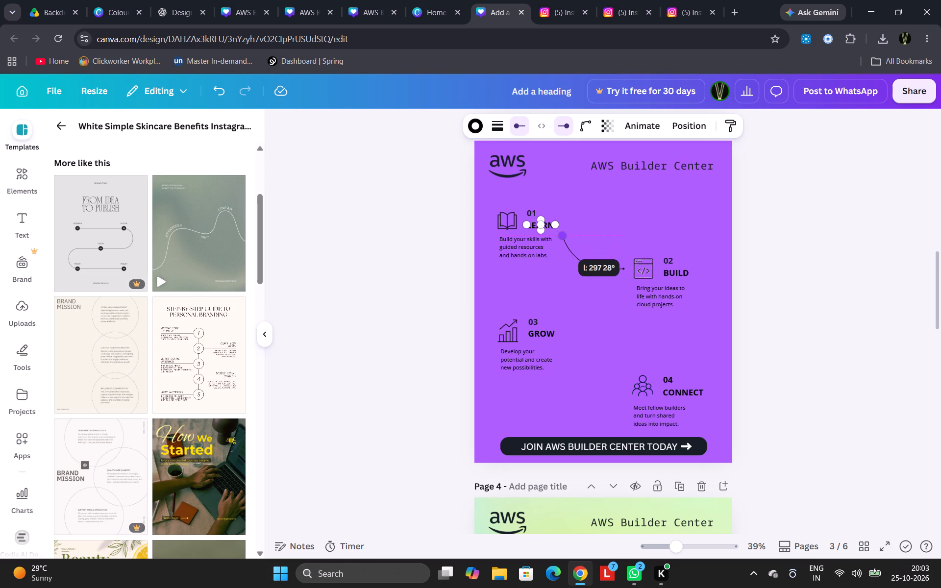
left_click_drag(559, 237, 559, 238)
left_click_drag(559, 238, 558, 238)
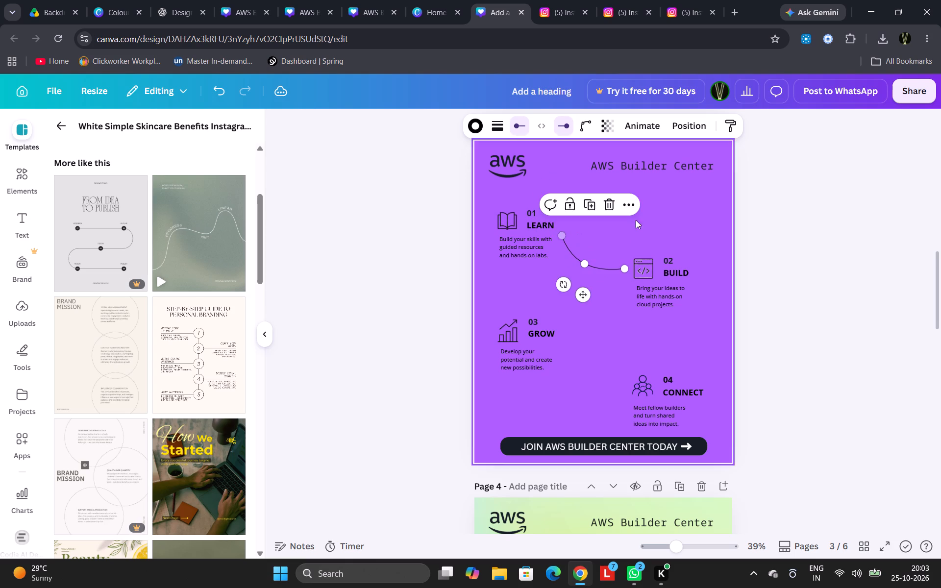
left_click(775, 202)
Look through pages 4 to 6 again as a reference for page 3's connector layout.
scroll(793, 229, "down", 4)
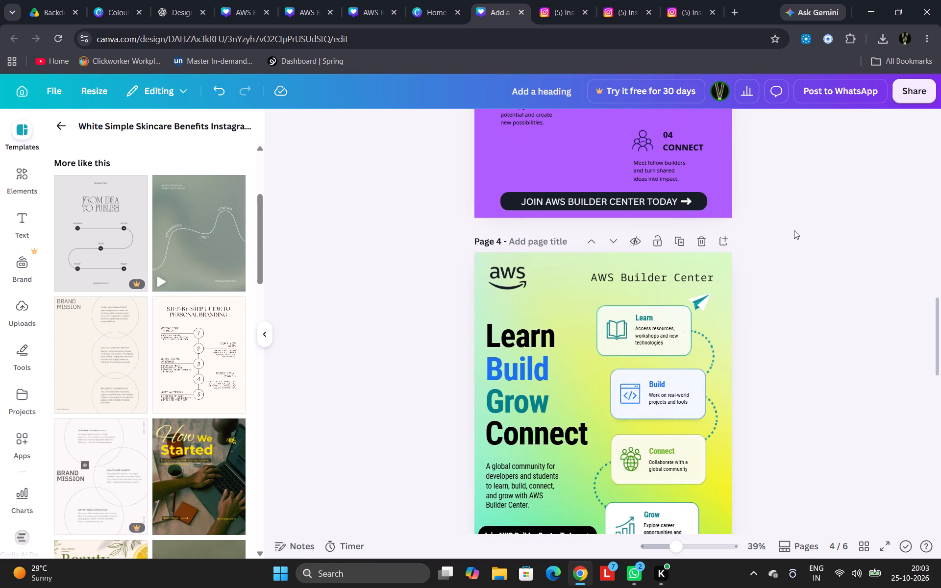
scroll(794, 230, "down", 10)
scroll(794, 236, "up", 3)
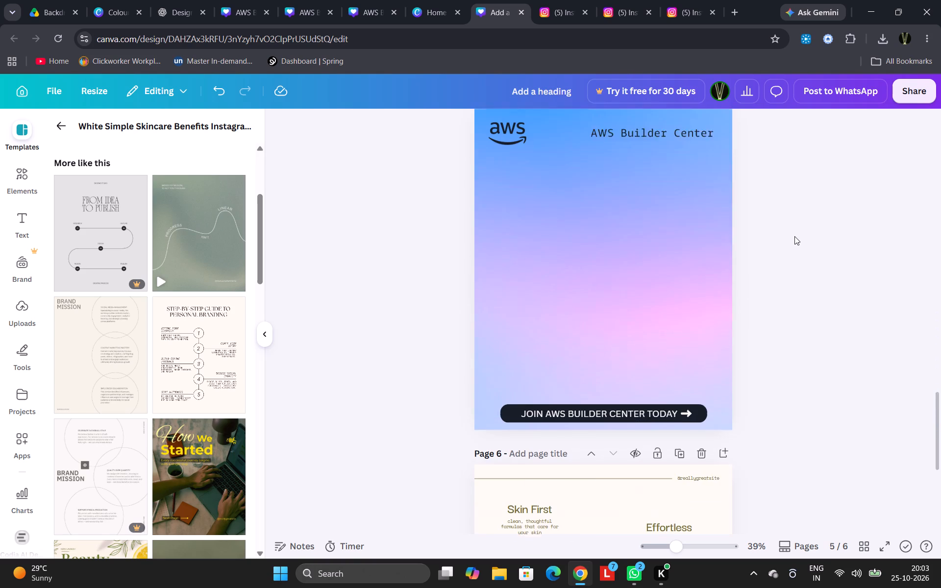
scroll(794, 236, "up", 8)
scroll(794, 238, "down", 4)
scroll(794, 238, "up", 8)
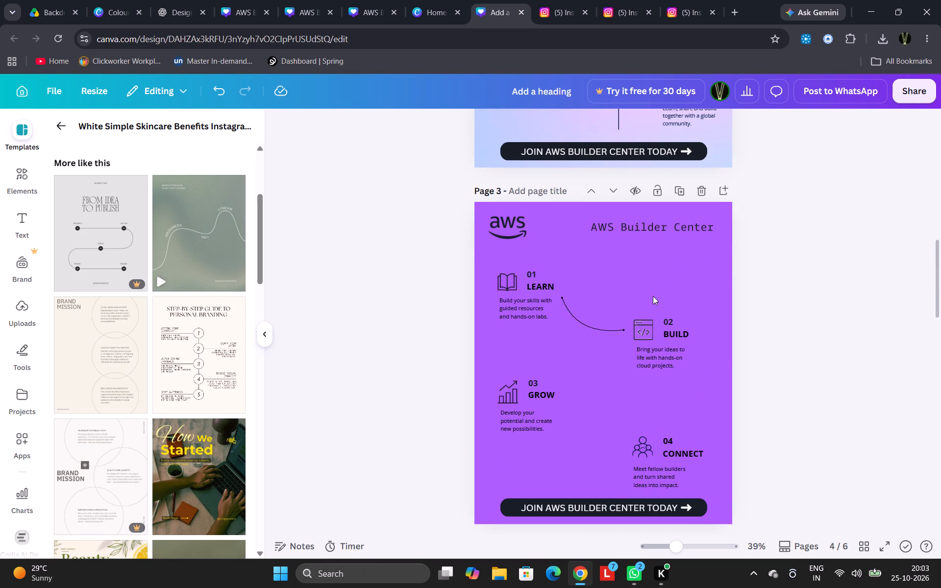
Duplicate the curved connector and reshape the copy to arch upward from beside the GROW heading to beneath the BUILD description.
left_click(617, 328)
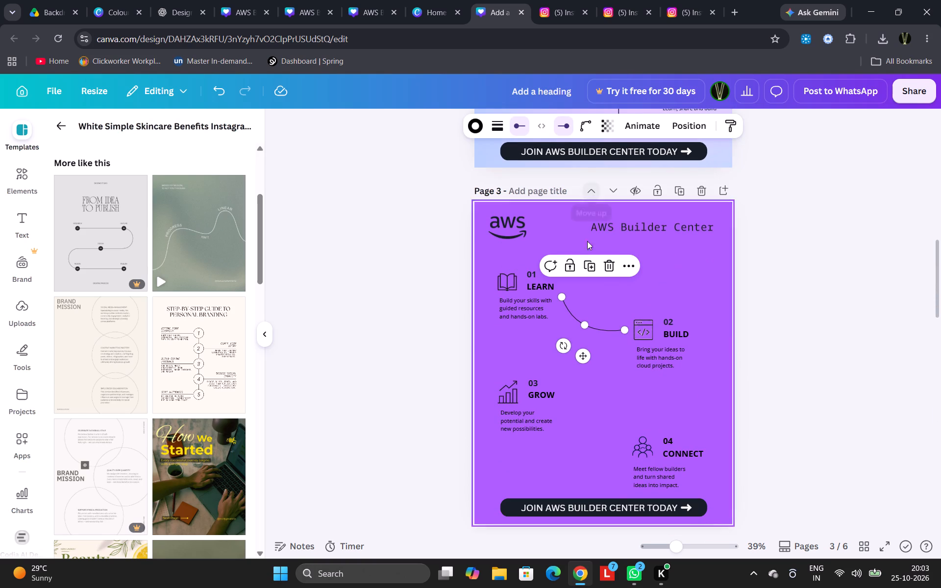
left_click(587, 259)
left_click_drag(589, 363, 584, 391)
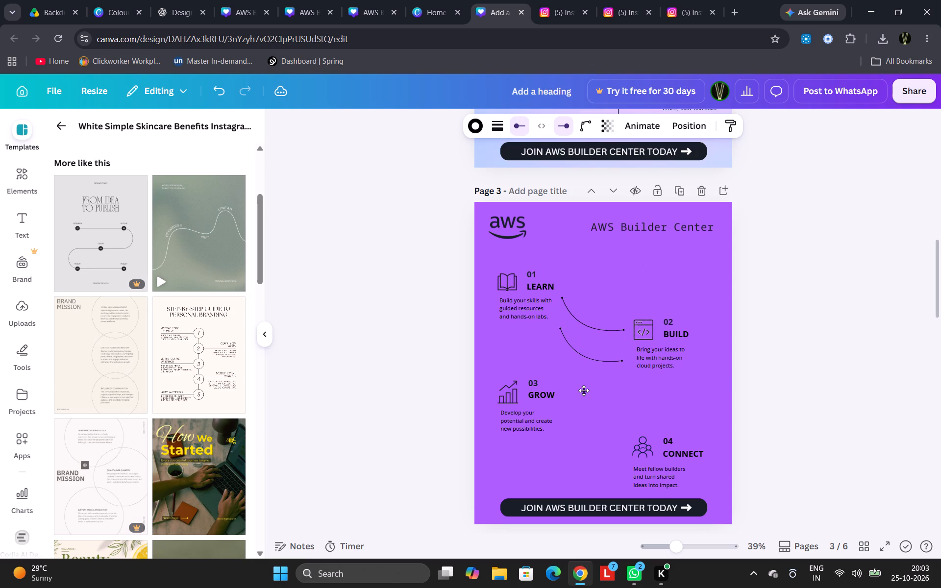
left_click_drag(584, 391, 592, 411)
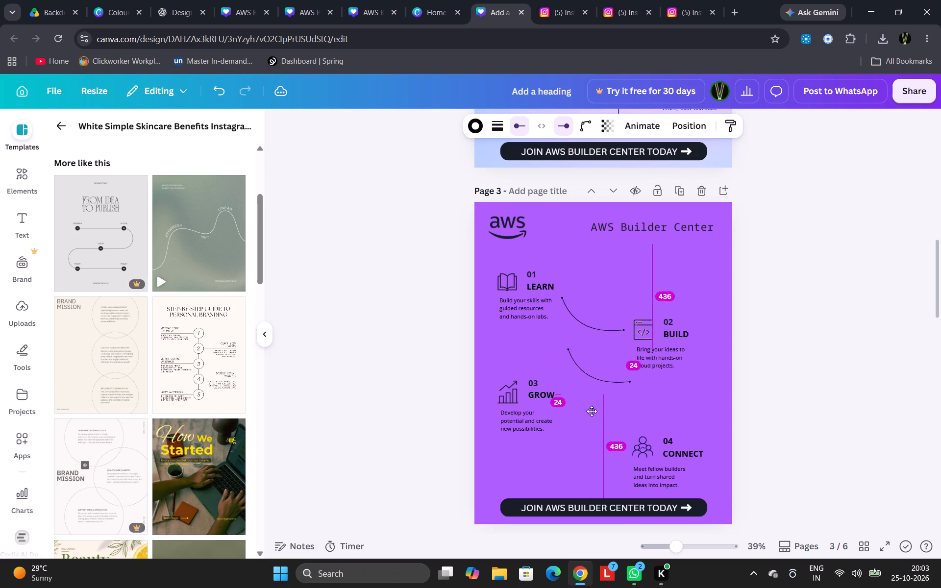
left_click_drag(592, 411, 608, 402)
left_click_drag(579, 341, 573, 362)
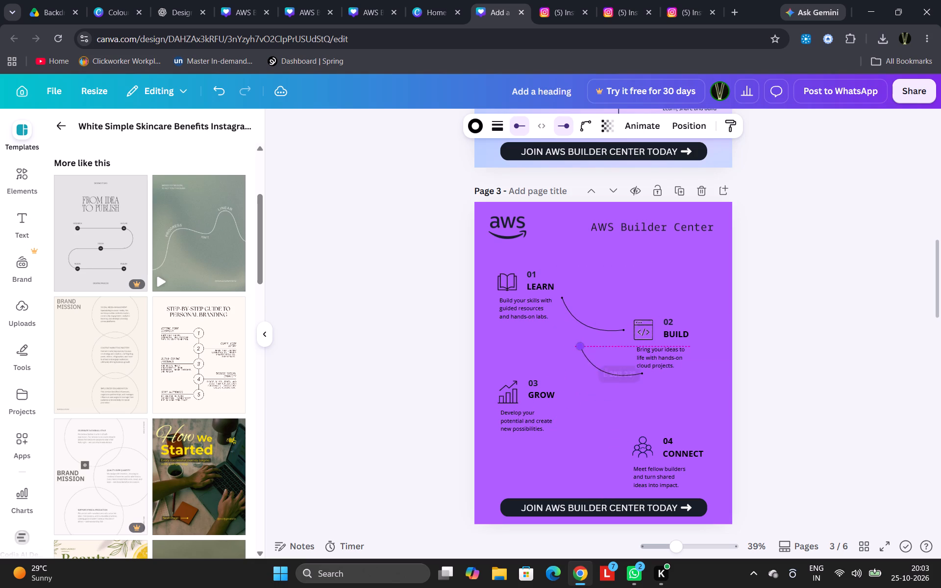
left_click_drag(573, 362, 565, 407)
left_click_drag(608, 401, 574, 371)
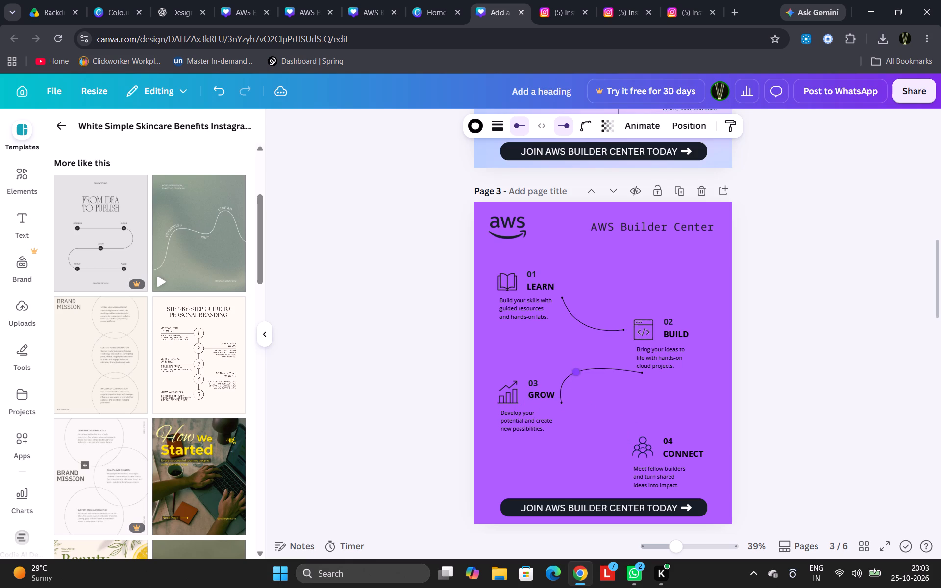
left_click_drag(574, 371, 590, 372)
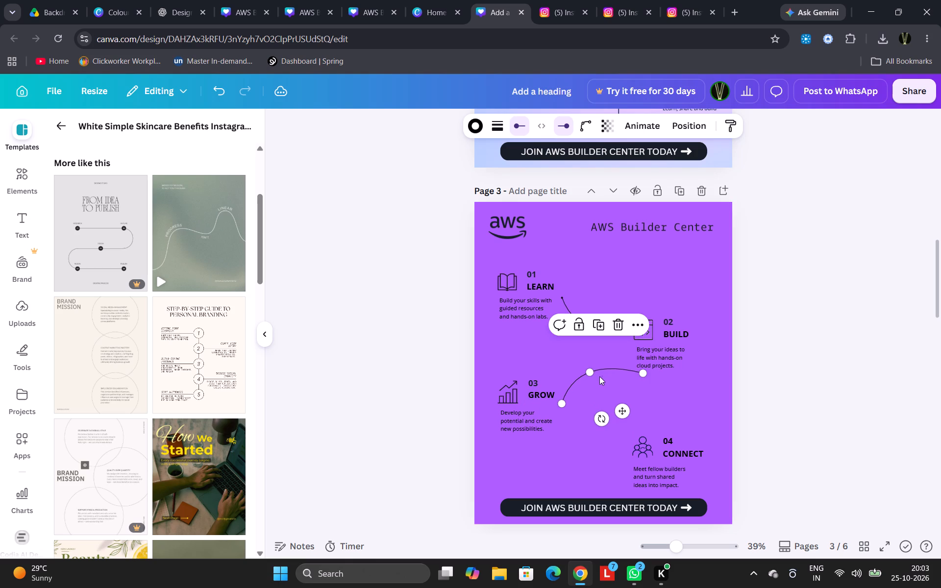
left_click_drag(590, 373, 595, 377)
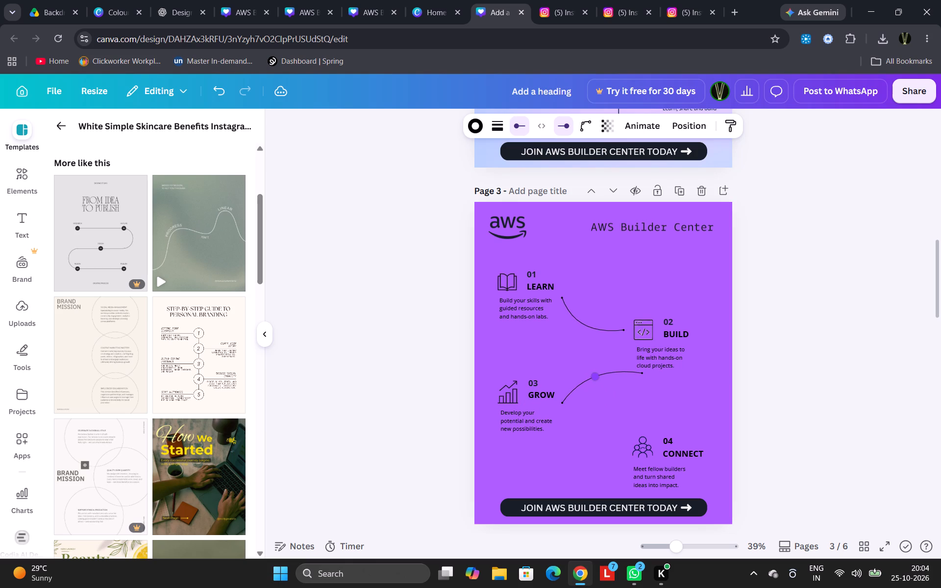
left_click_drag(595, 377, 598, 374)
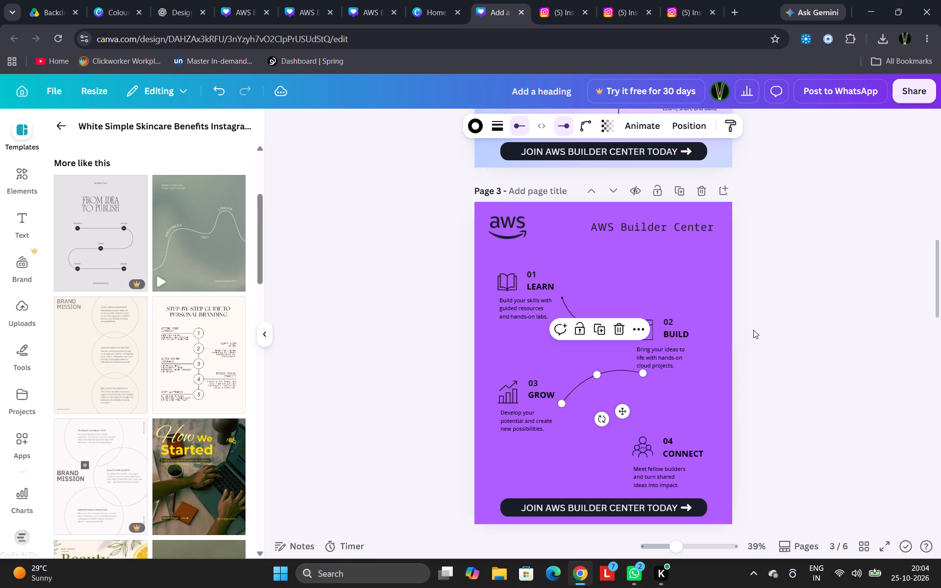
left_click(755, 330)
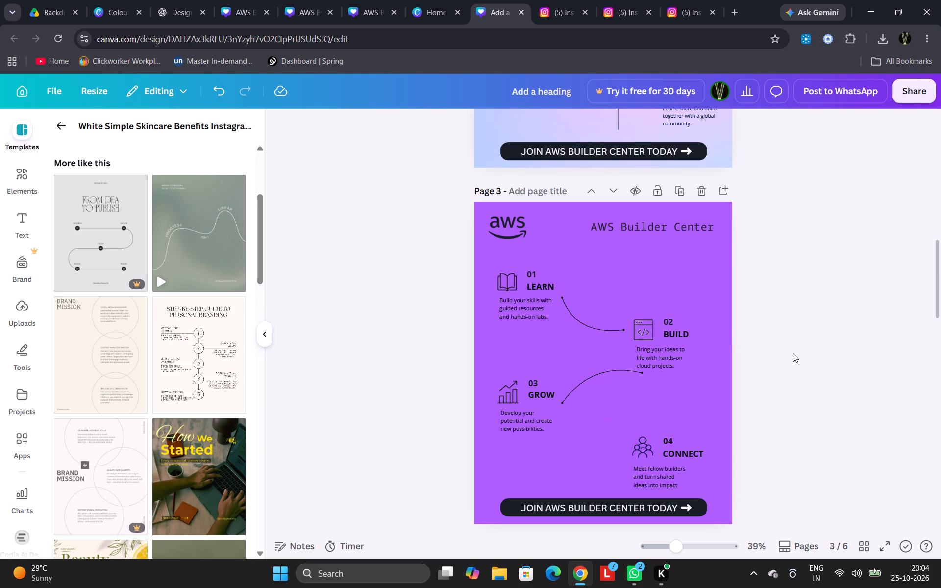
Reshape the LEARN-to-BUILD connector into a gentle upward arch from beside the LEARN heading to just above the 02 BUILD block.
left_click(580, 325)
left_click_drag(583, 327, 604, 298)
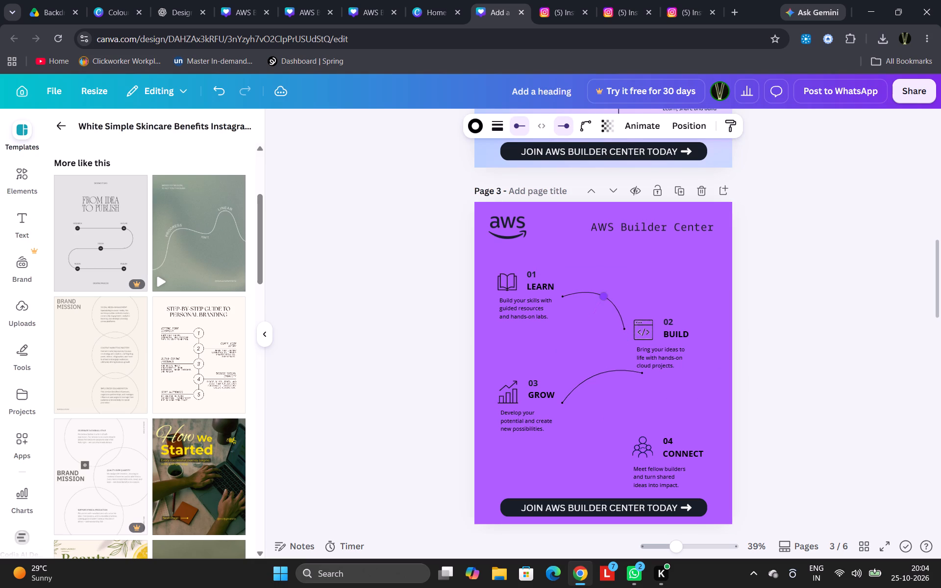
left_click_drag(604, 298, 605, 300)
left_click_drag(560, 298, 559, 282)
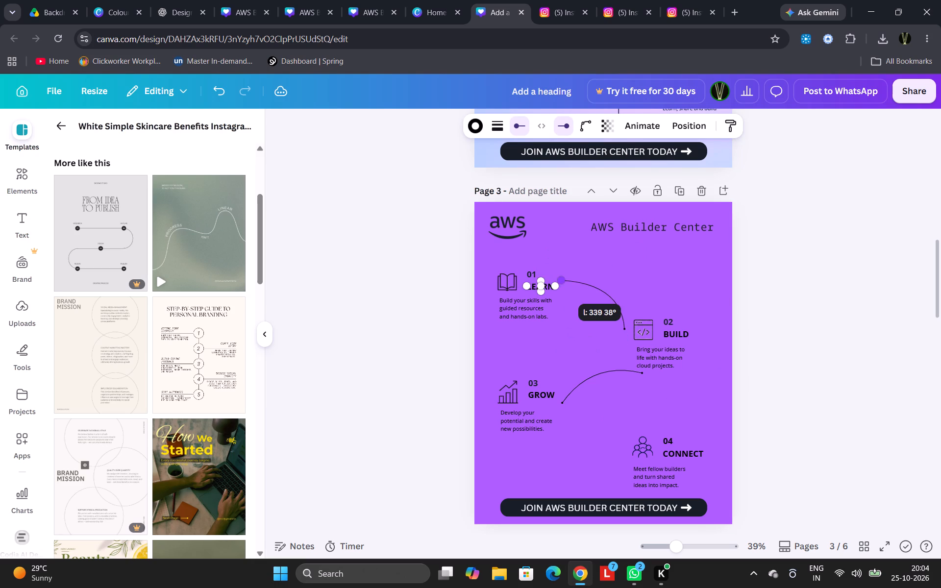
left_click_drag(559, 282, 559, 280)
left_click_drag(622, 331, 637, 314)
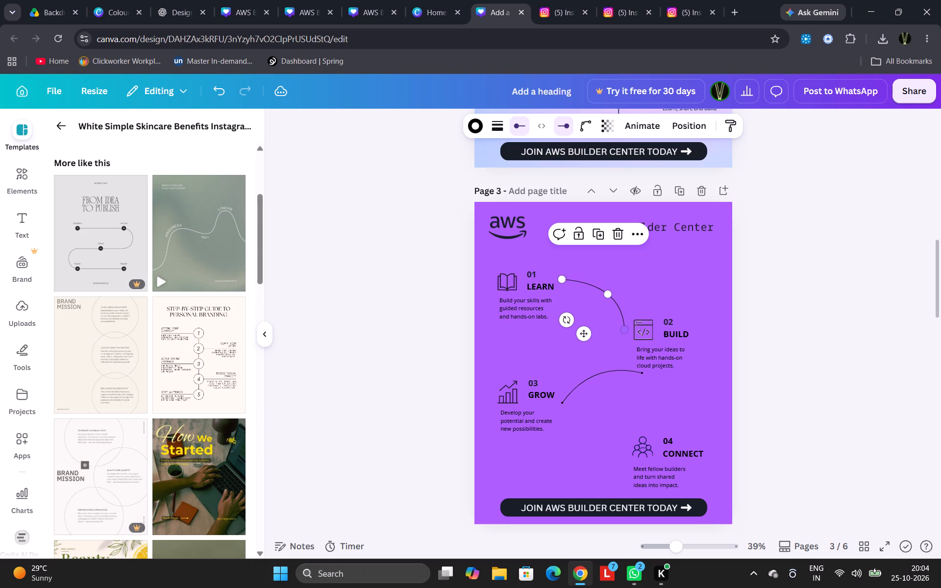
left_click_drag(637, 314, 649, 315)
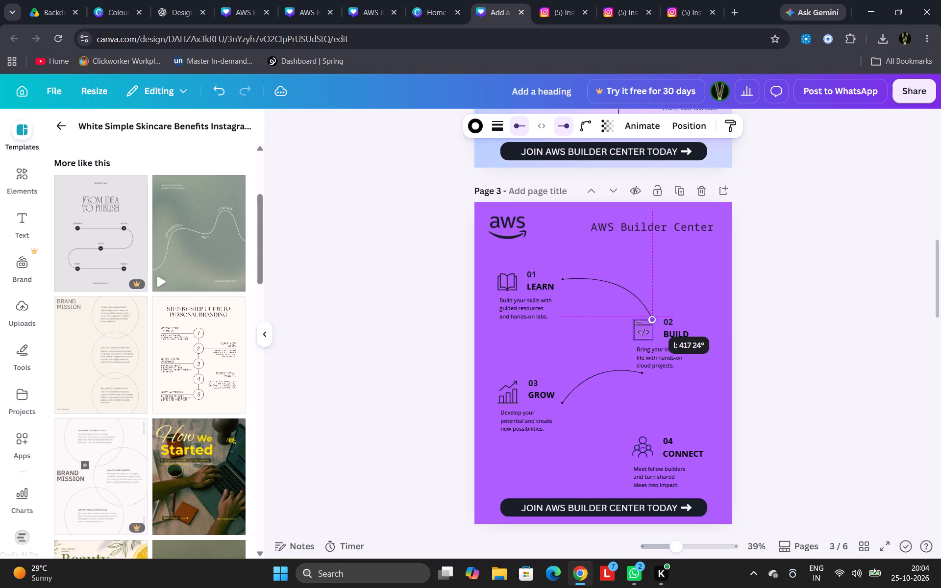
left_click_drag(649, 315, 658, 313)
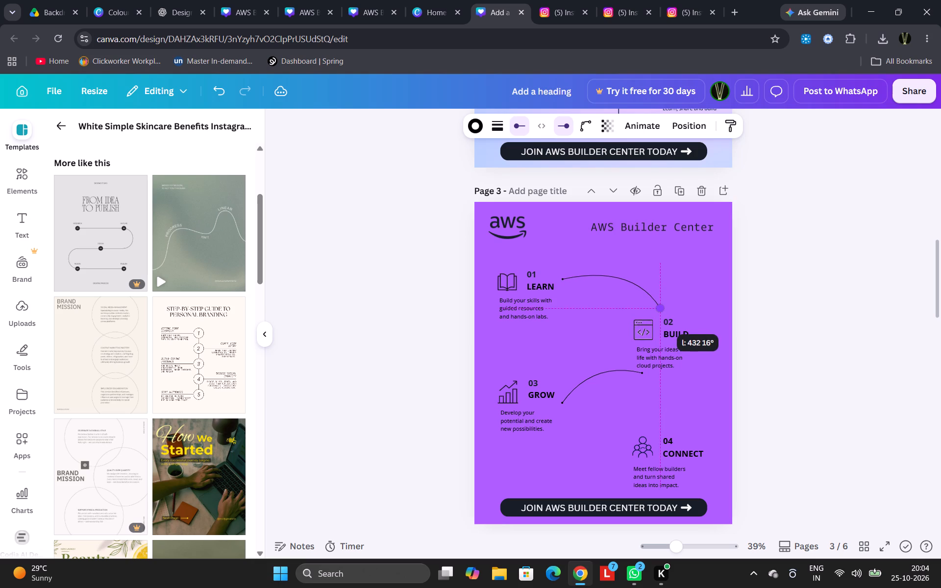
left_click_drag(658, 313, 658, 313)
left_click_drag(625, 281, 619, 281)
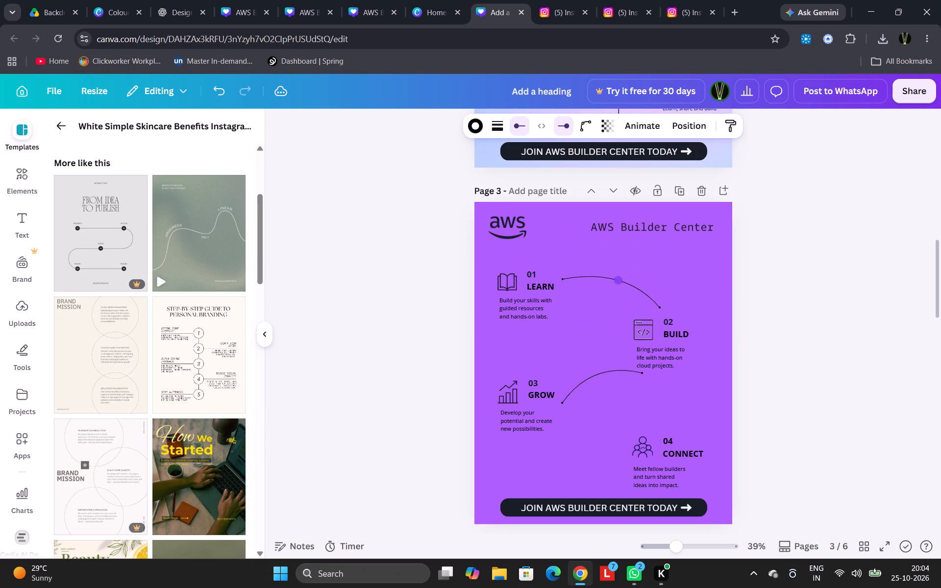
left_click_drag(619, 281, 613, 281)
left_click_drag(613, 281, 617, 286)
left_click(788, 285)
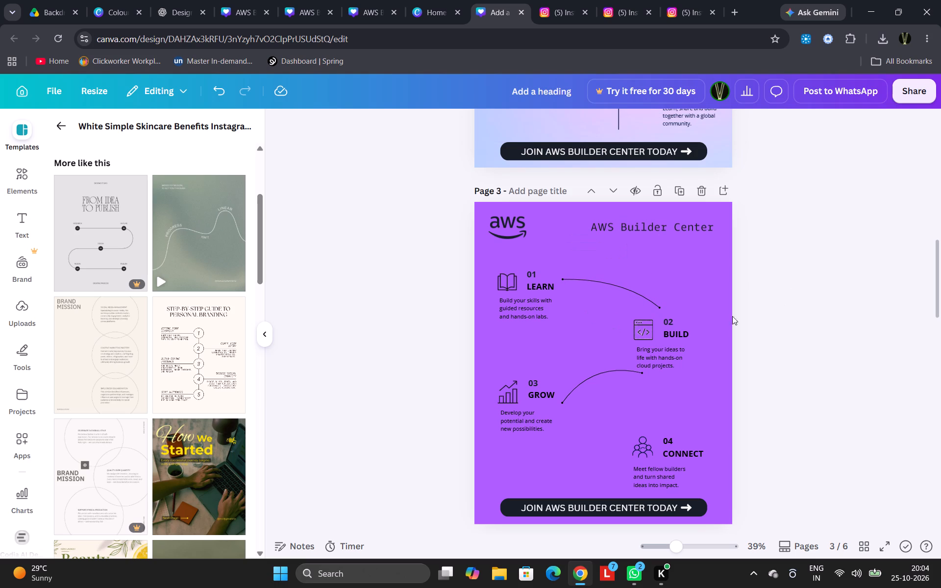
Move the GROW-to-BUILD connector up and flatten its arch so it runs from above the GROW heading to beside the BUILD description.
left_click(657, 302)
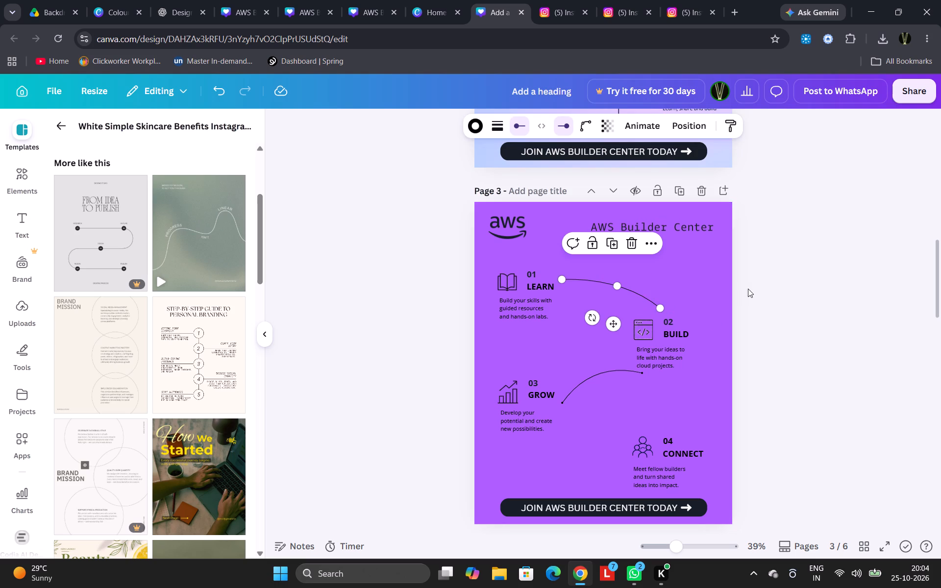
left_click(662, 308)
left_click(776, 274)
left_click(590, 377)
left_click_drag(590, 375, 570, 339)
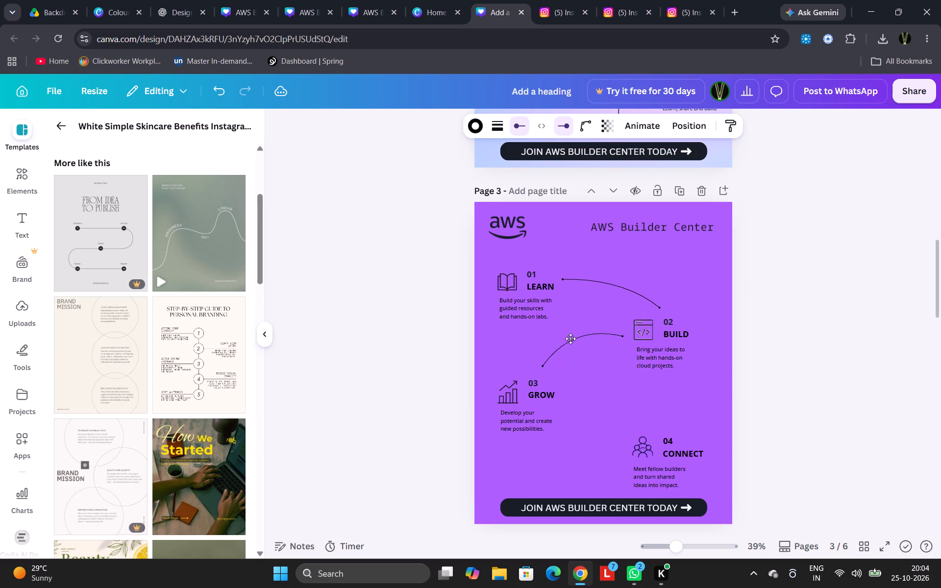
left_click_drag(570, 339, 578, 349)
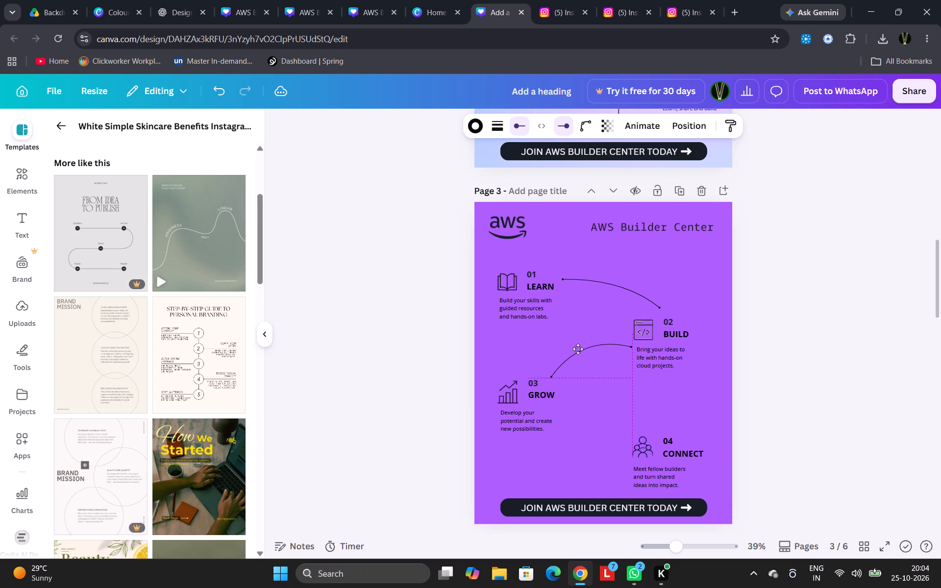
left_click_drag(578, 349, 576, 350)
left_click_drag(582, 351, 607, 372)
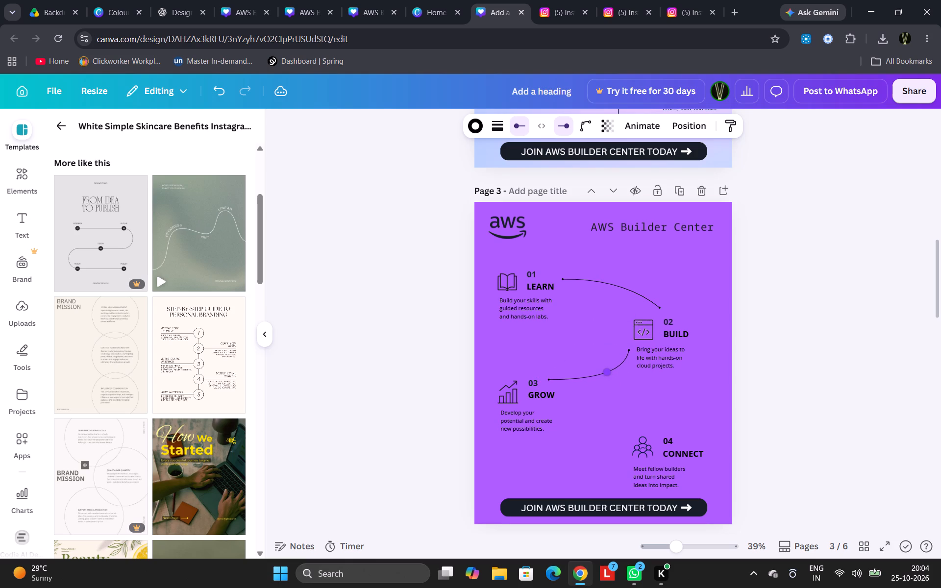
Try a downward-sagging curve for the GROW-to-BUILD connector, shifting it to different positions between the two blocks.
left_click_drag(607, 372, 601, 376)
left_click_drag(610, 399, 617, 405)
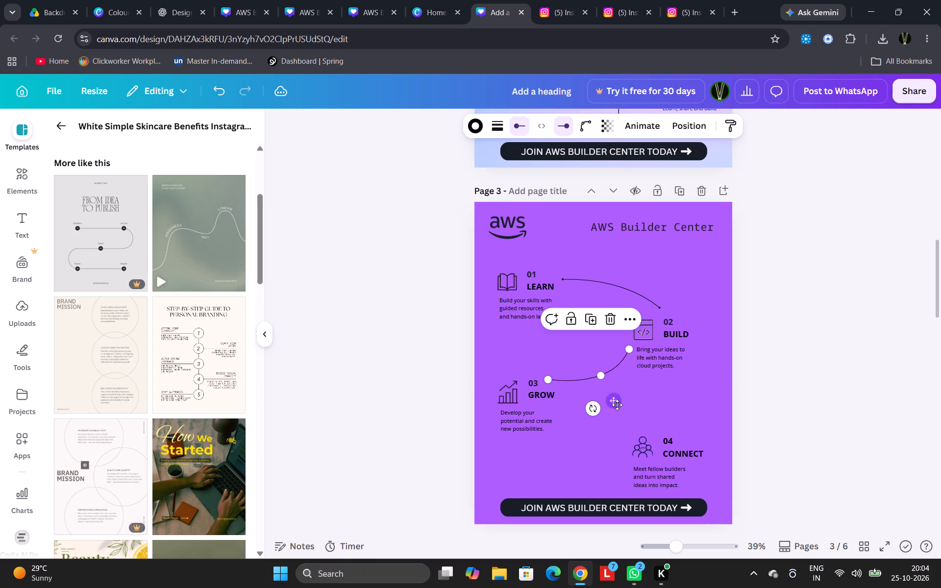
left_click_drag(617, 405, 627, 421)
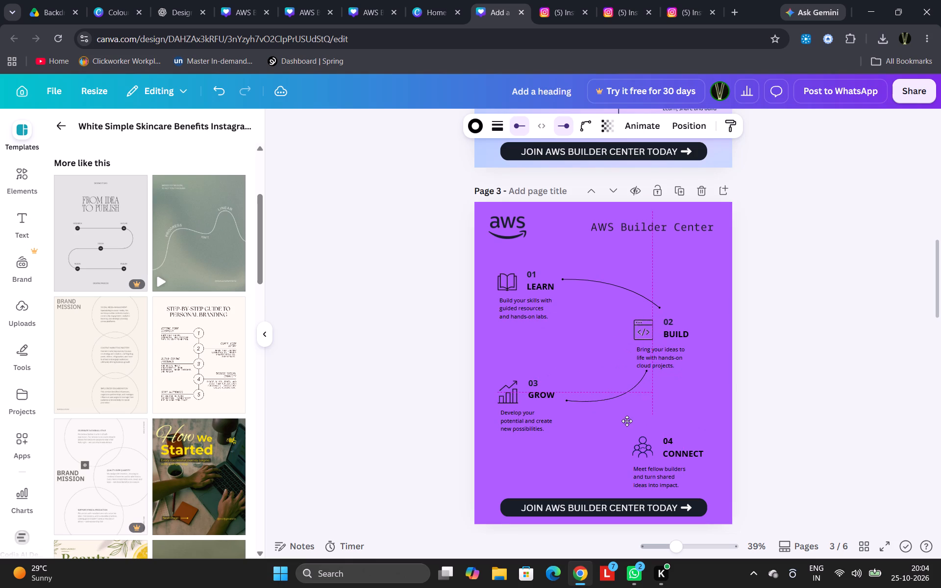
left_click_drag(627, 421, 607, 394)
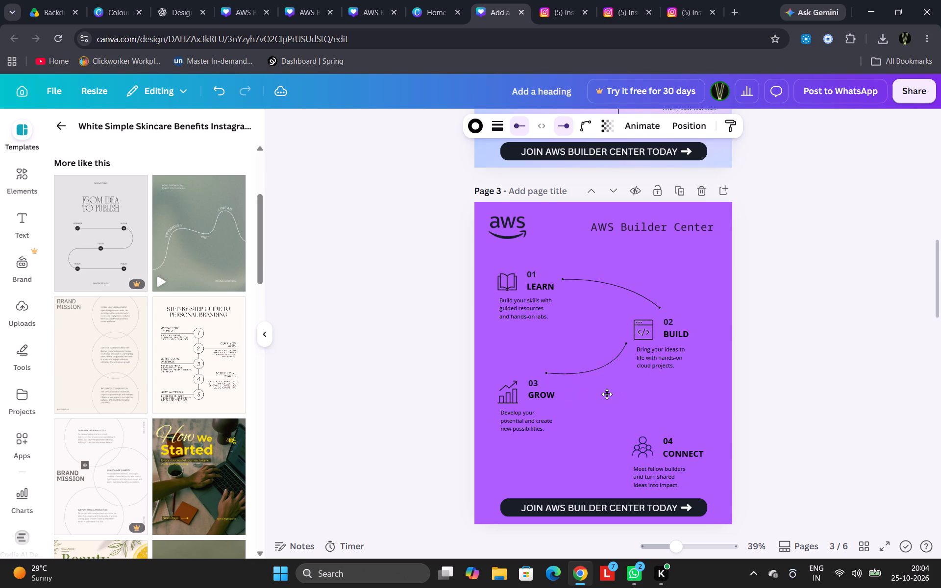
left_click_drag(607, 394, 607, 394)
Bend the GROW-to-BUILD connector into a gentle upward arch running from above the GROW heading to beside the BUILD description.
left_click_drag(599, 373, 591, 354)
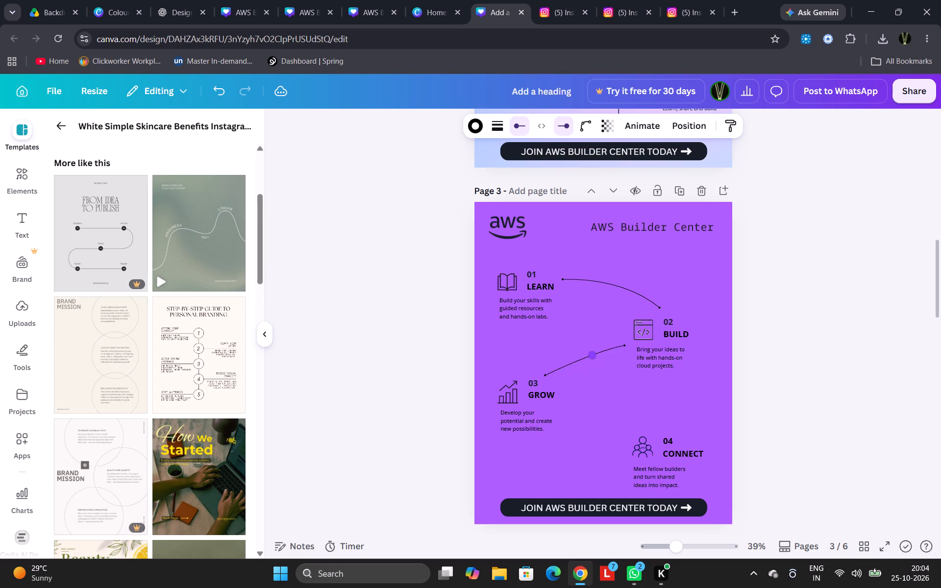
left_click_drag(591, 354, 579, 347)
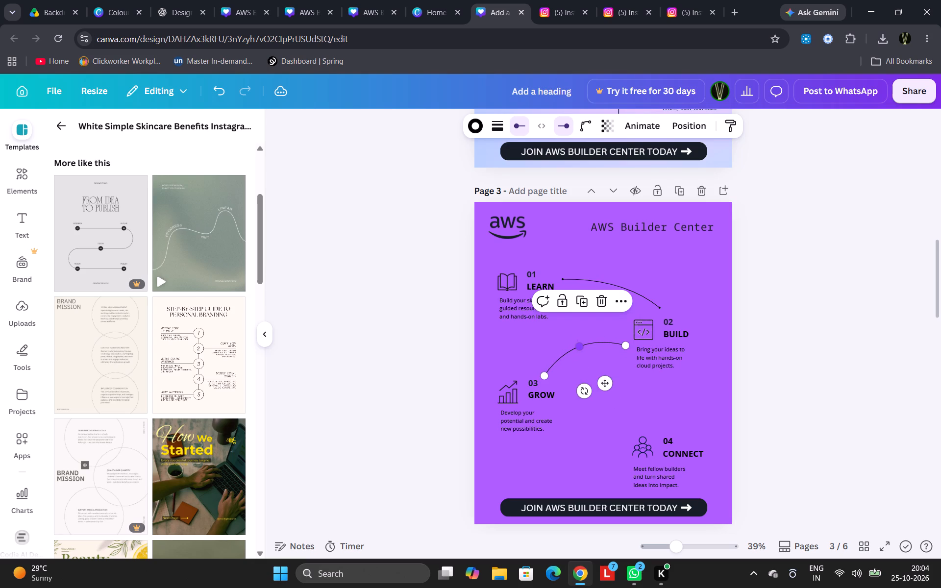
left_click_drag(605, 381, 608, 384)
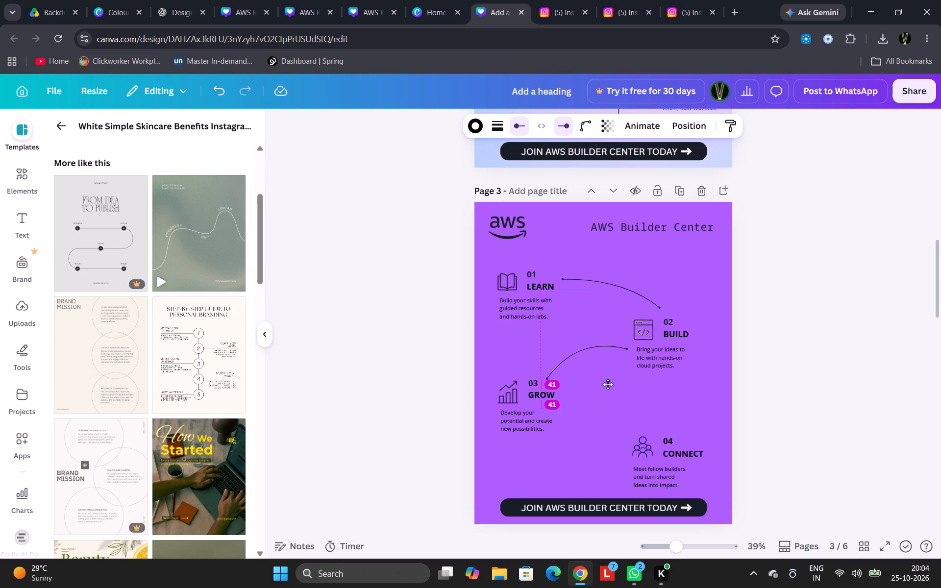
left_click_drag(608, 384, 609, 385)
left_click(629, 351)
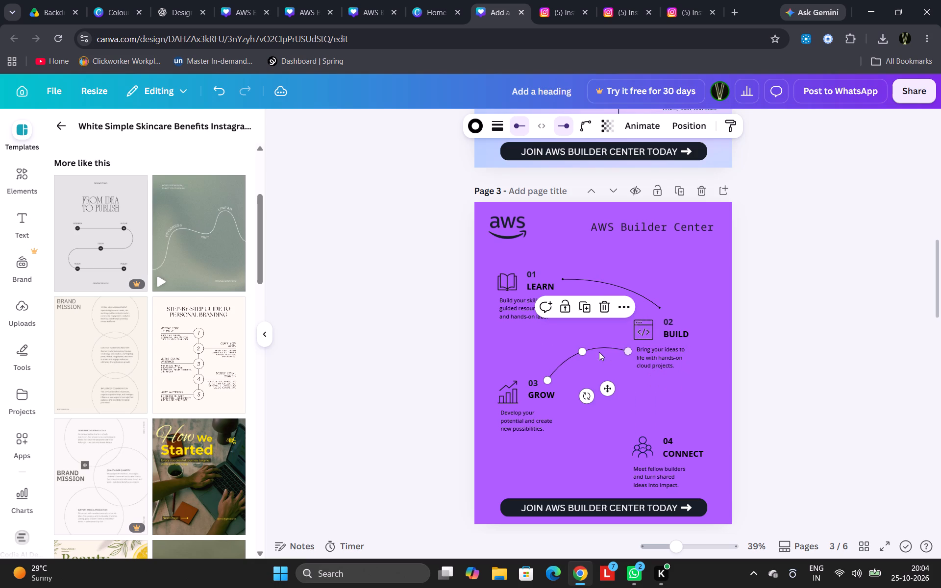
left_click_drag(586, 353, 578, 361)
left_click(610, 388)
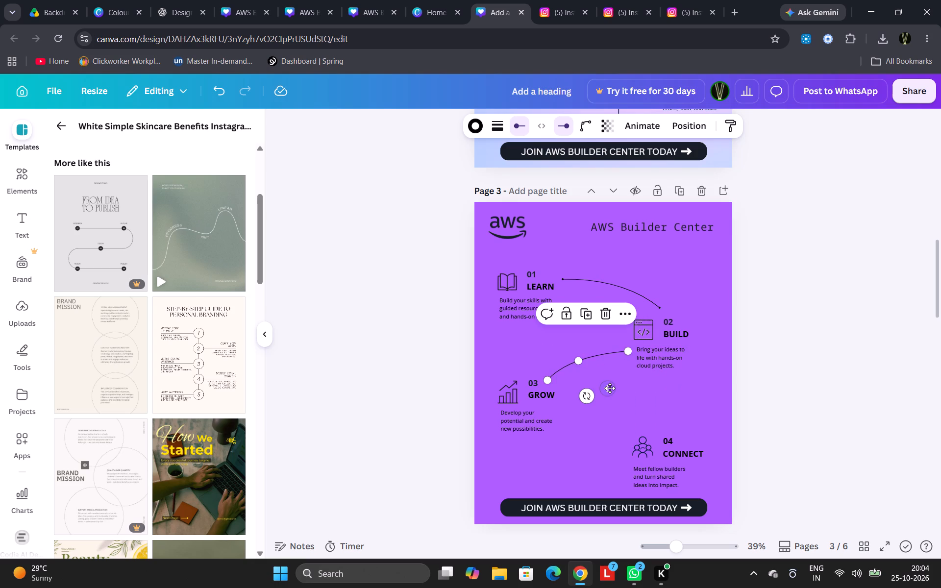
left_click(820, 338)
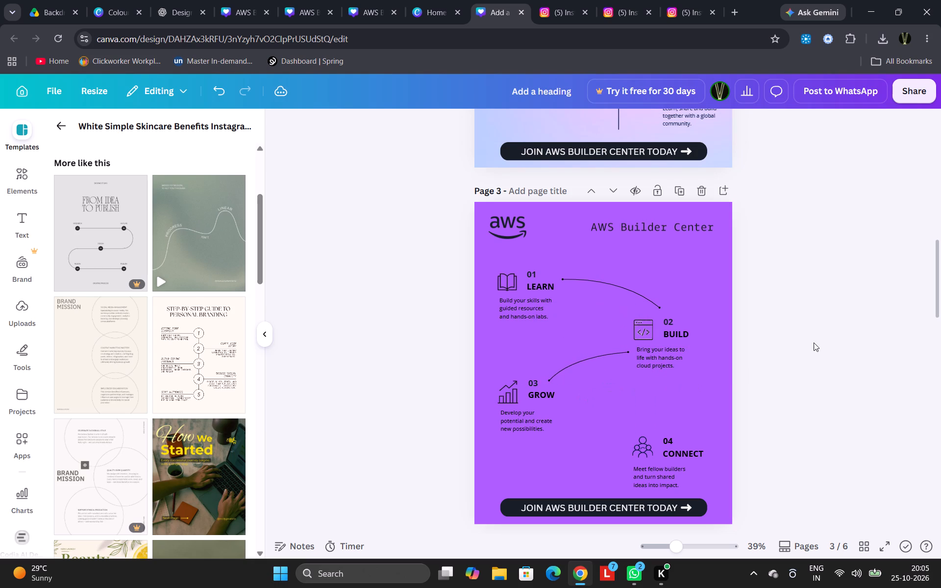
Copy the curved connector beside Conscious Choices on page 6 for the gap between BUILD and CONNECT on page 3.
scroll(751, 343, "down", 12)
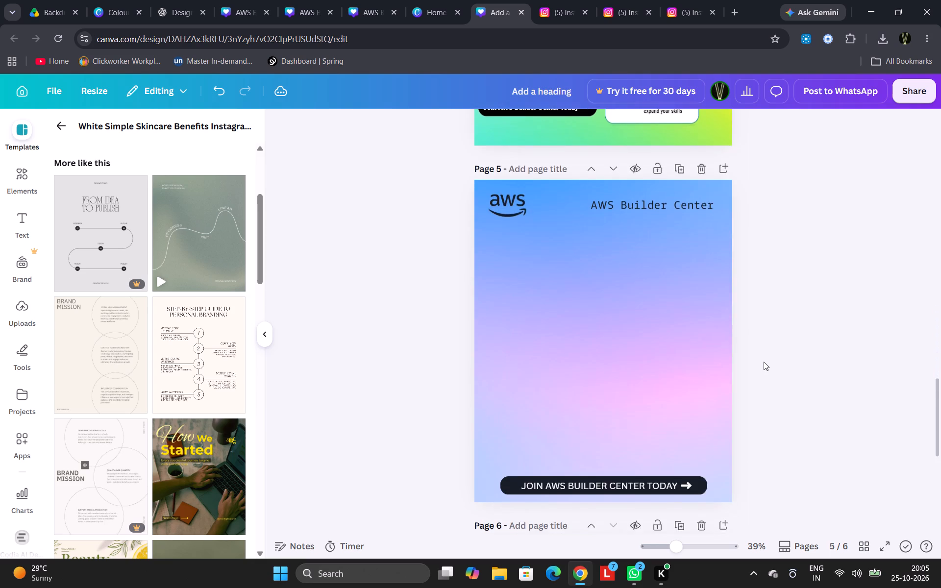
scroll(764, 362, "down", 5)
left_click(652, 424)
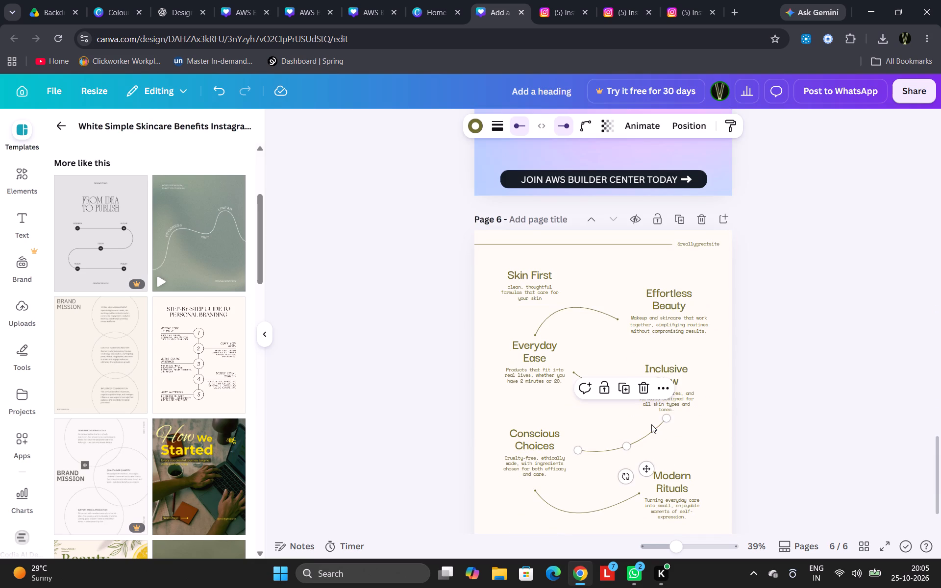
key("ctrl+c")
scroll(663, 417, "up", 14)
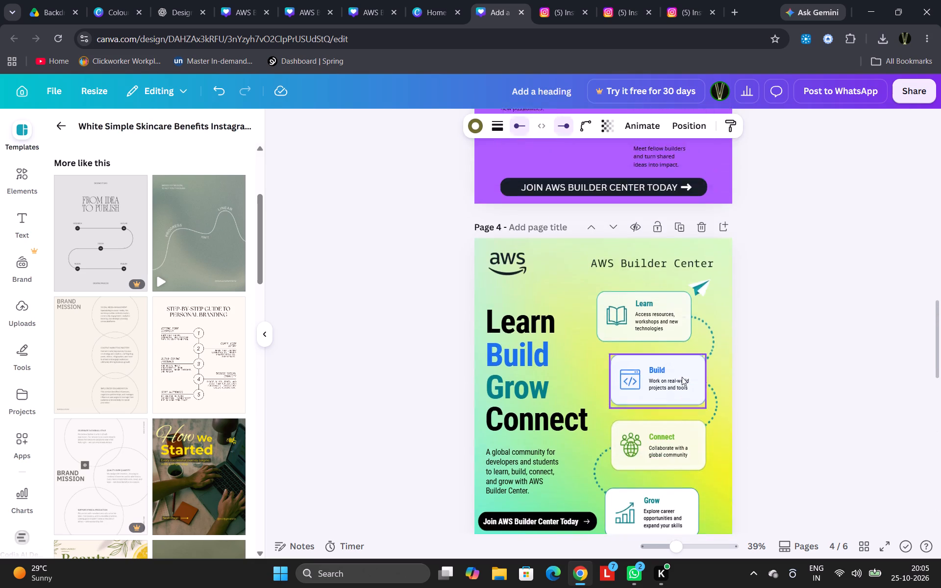
scroll(682, 377, "up", 2)
scroll(677, 450, "down", 4)
left_click(665, 450)
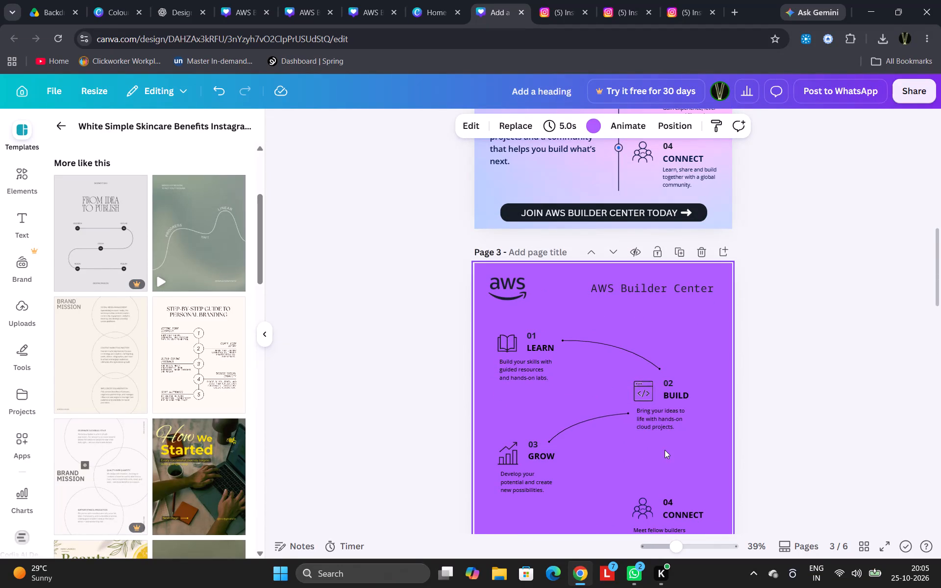
Paste another curved connector on page 3 and shape it to bow downward from beside the GROW description to the CONNECT icon.
key("ctrl+v")
scroll(715, 429, "down", 1)
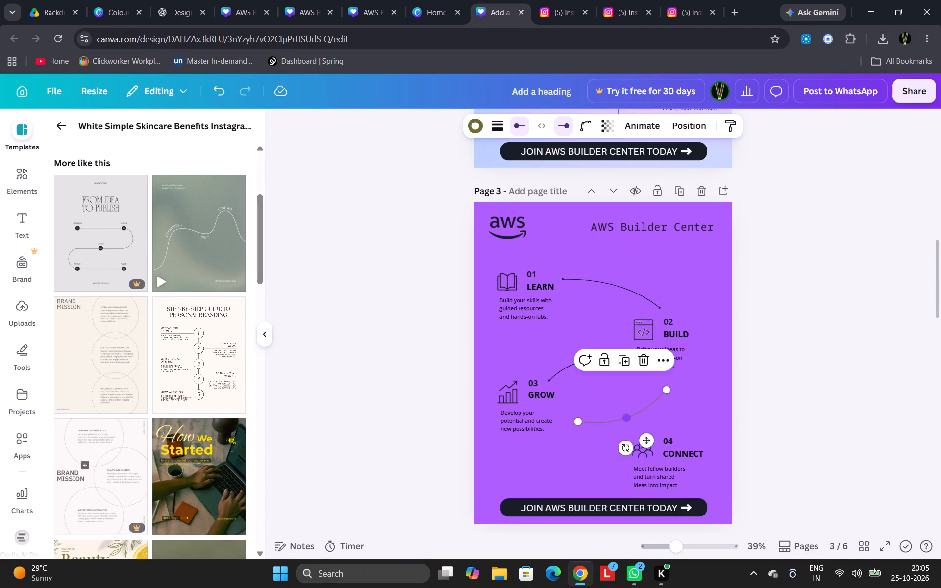
left_click_drag(649, 445, 606, 504)
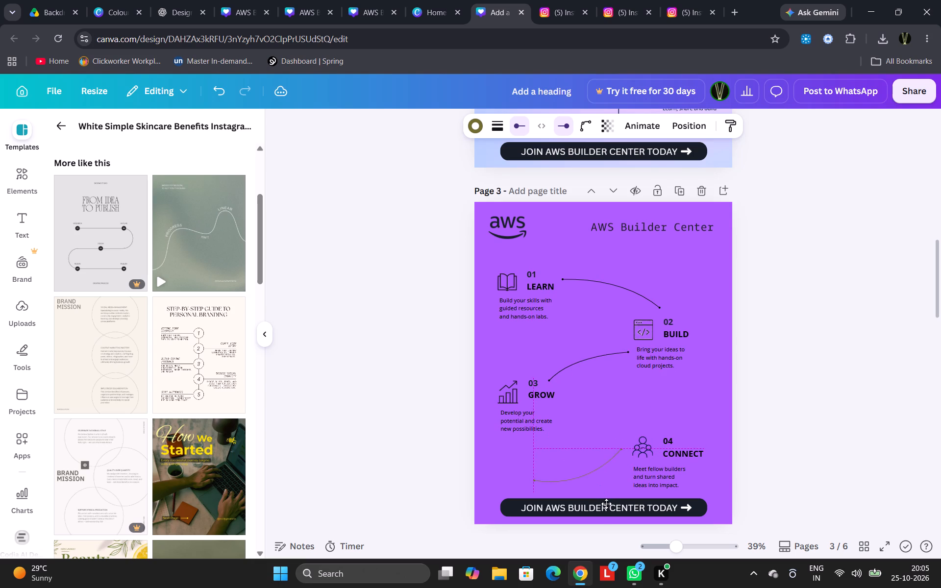
left_click_drag(606, 504, 611, 502)
left_click_drag(536, 479, 539, 453)
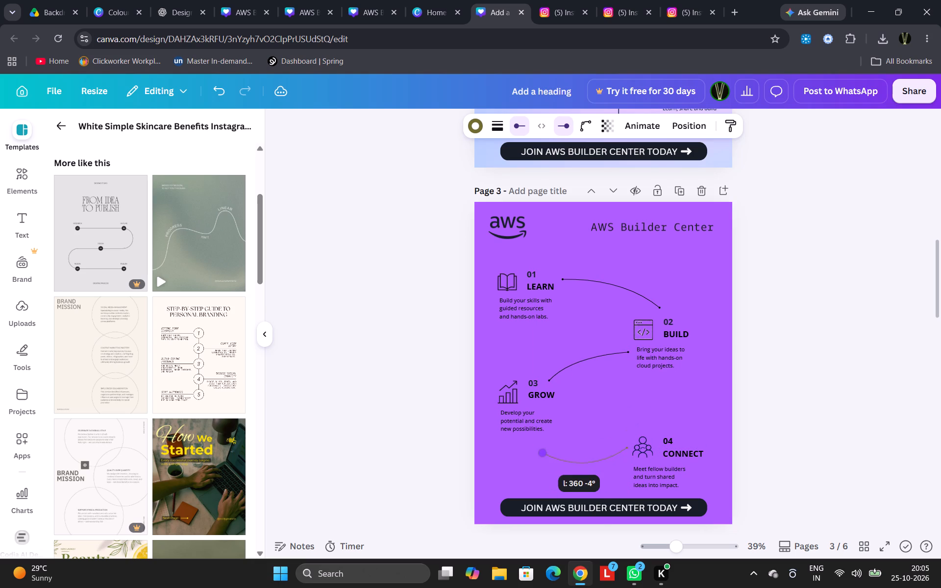
left_click_drag(539, 453, 541, 442)
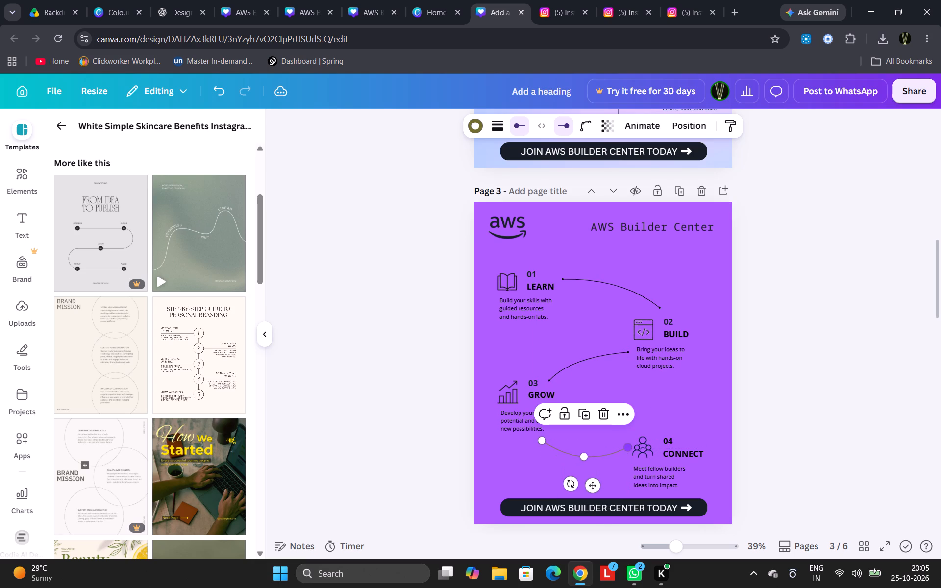
left_click_drag(630, 448, 622, 458)
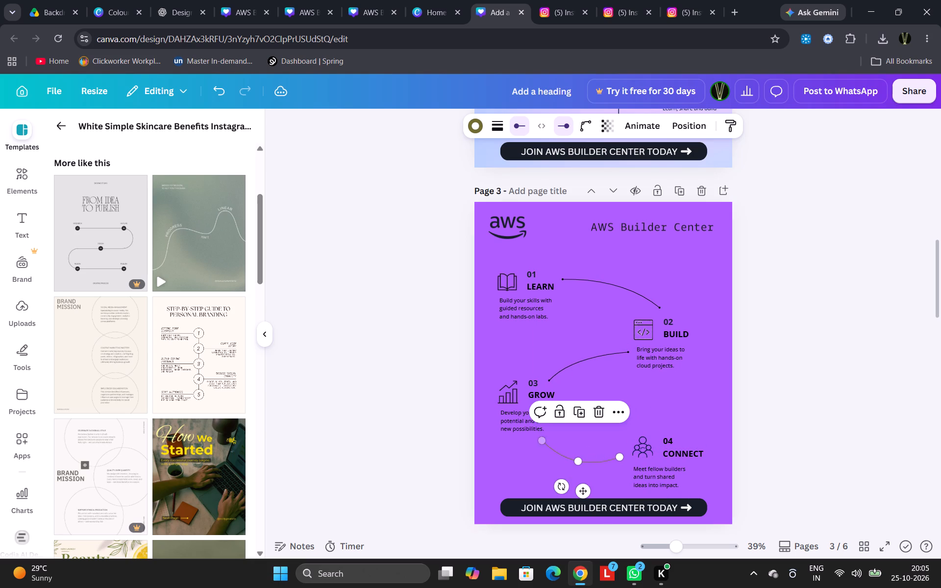
left_click_drag(544, 441, 567, 424)
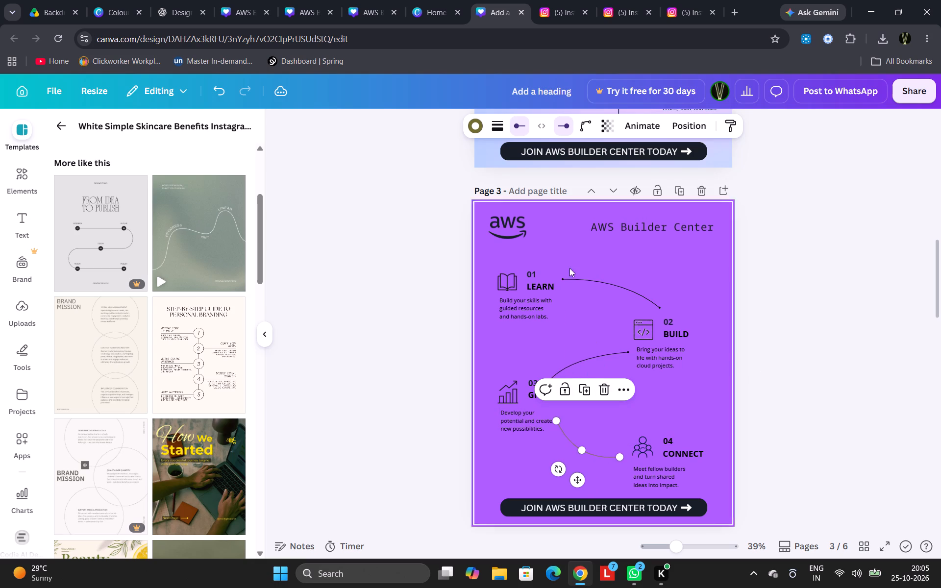
Set the GROW-to-CONNECT connector's stroke colour to black.
left_click(479, 129)
scroll(315, 312, "down", 3)
scroll(229, 388, "down", 3)
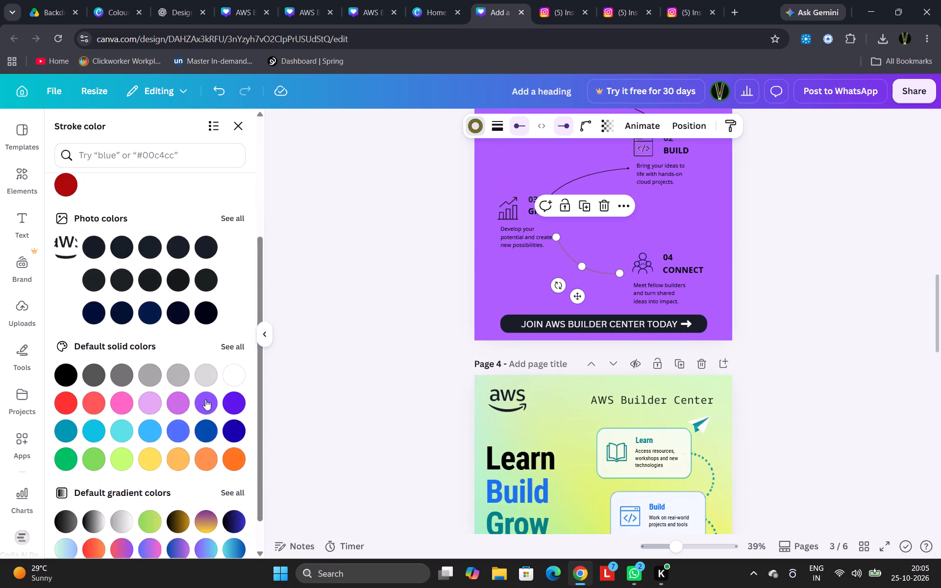
left_click(57, 366)
left_click(61, 370)
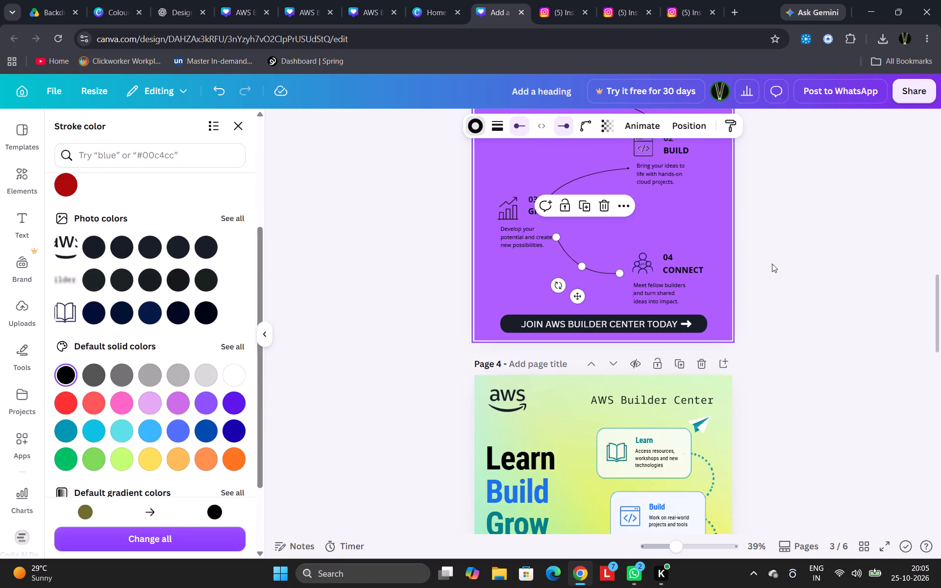
left_click(787, 254)
left_click(788, 254)
Shorten the LEARN-to-BUILD connector so its far end stops just beside the upper corner of the BUILD icon.
scroll(788, 254, "up", 2)
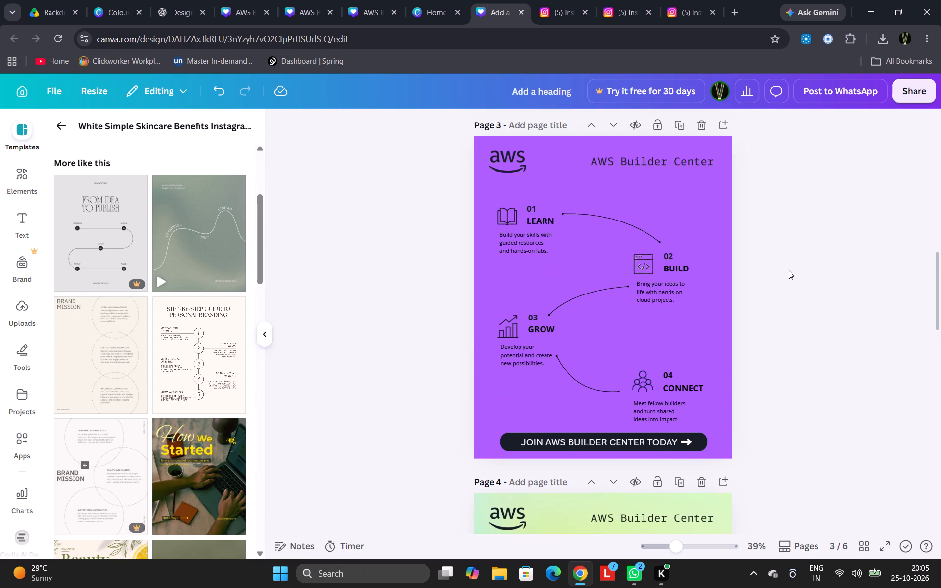
left_click(652, 242)
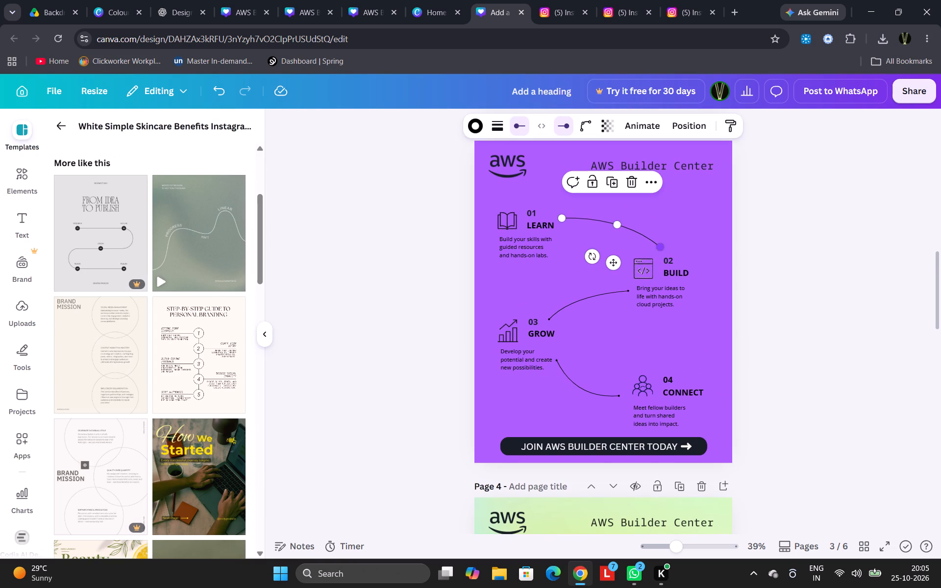
left_click_drag(657, 243, 622, 254)
left_click(766, 230)
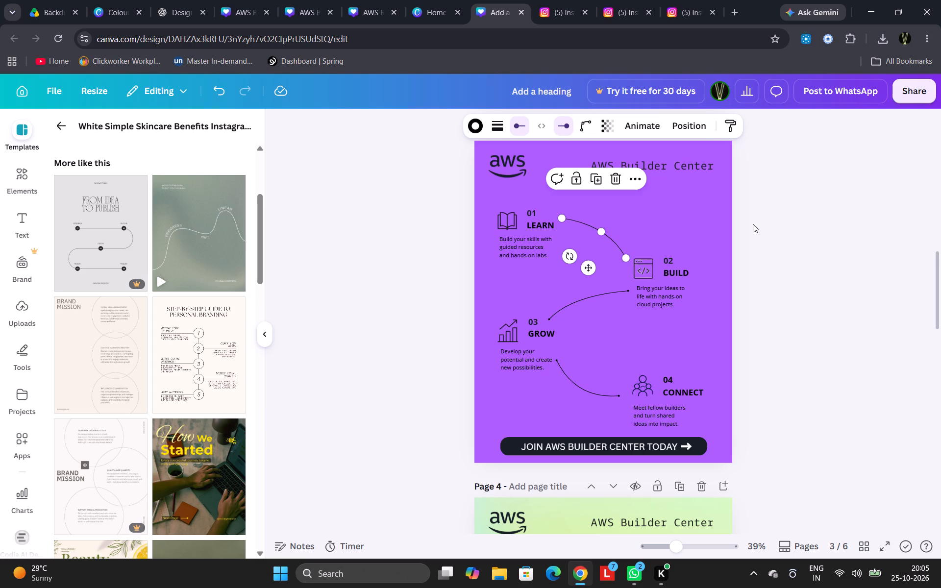
Look through the other poster pages to compare their layouts with page 3.
scroll(755, 224, "down", 2)
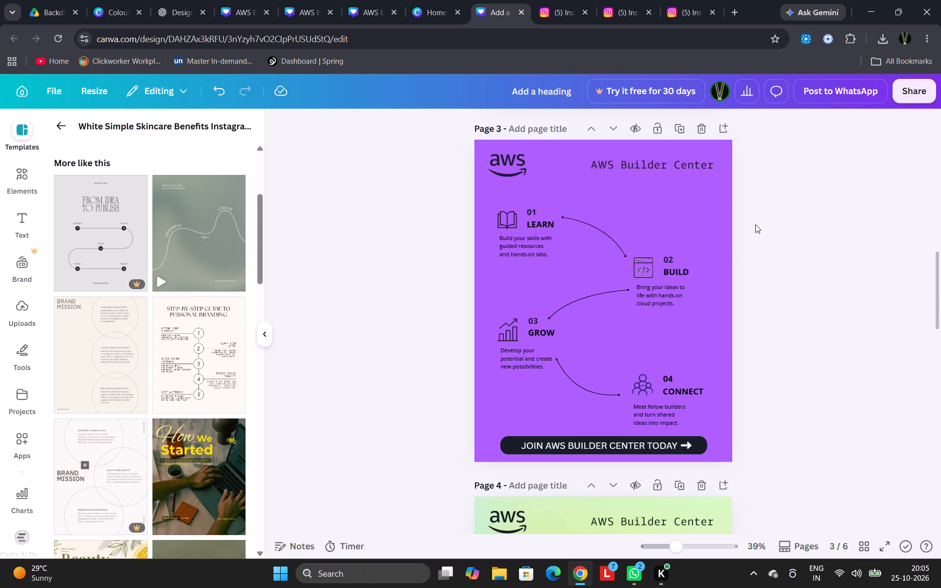
scroll(755, 224, "down", 17)
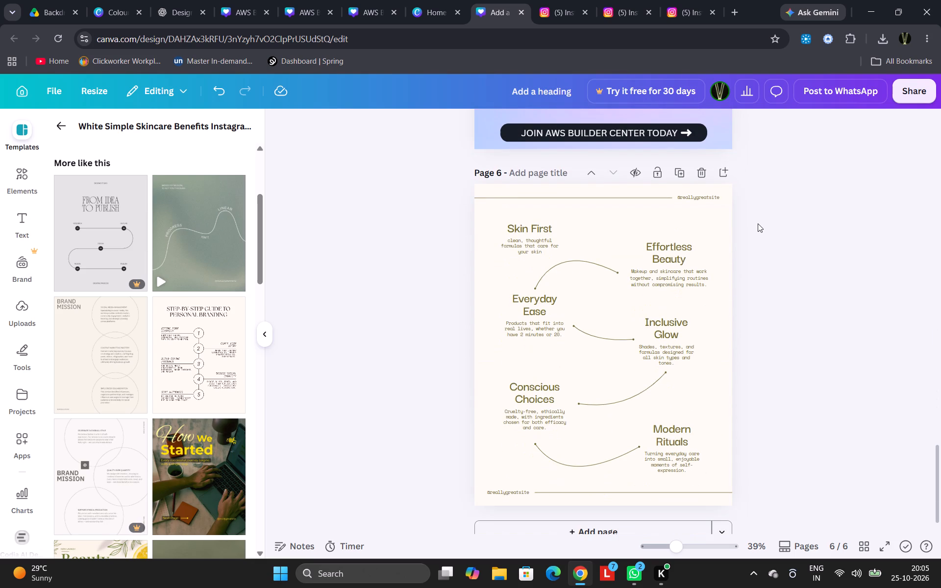
scroll(760, 224, "up", 10)
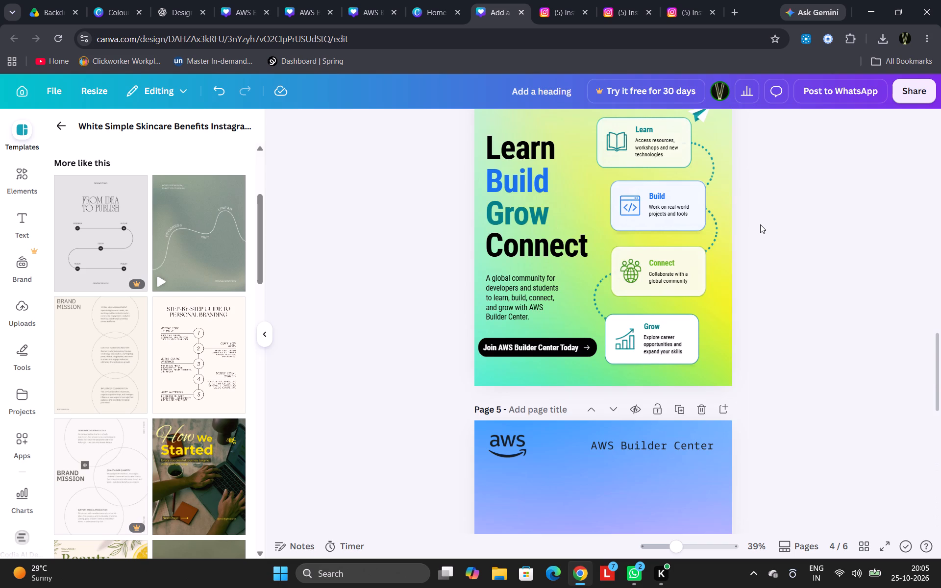
scroll(760, 224, "up", 9)
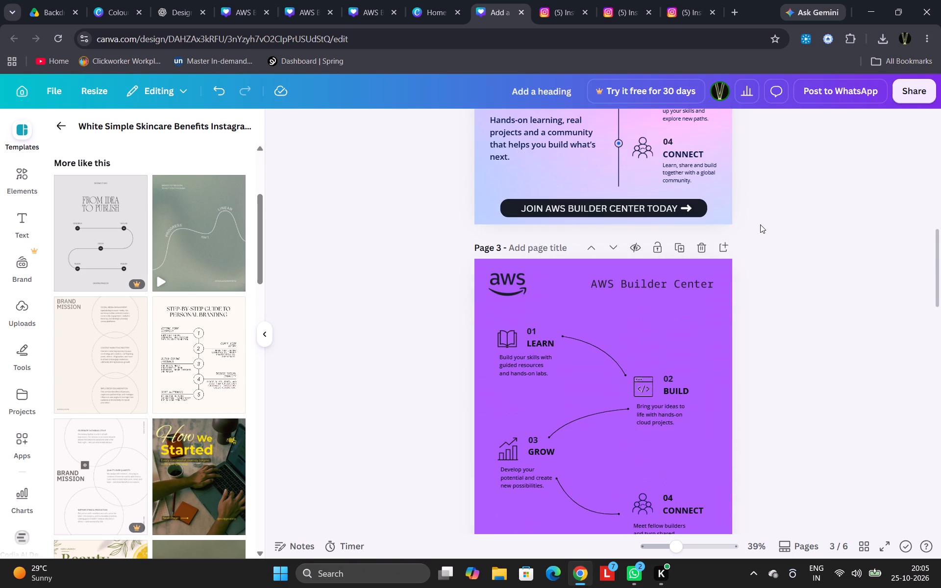
scroll(833, 279, "up", 5)
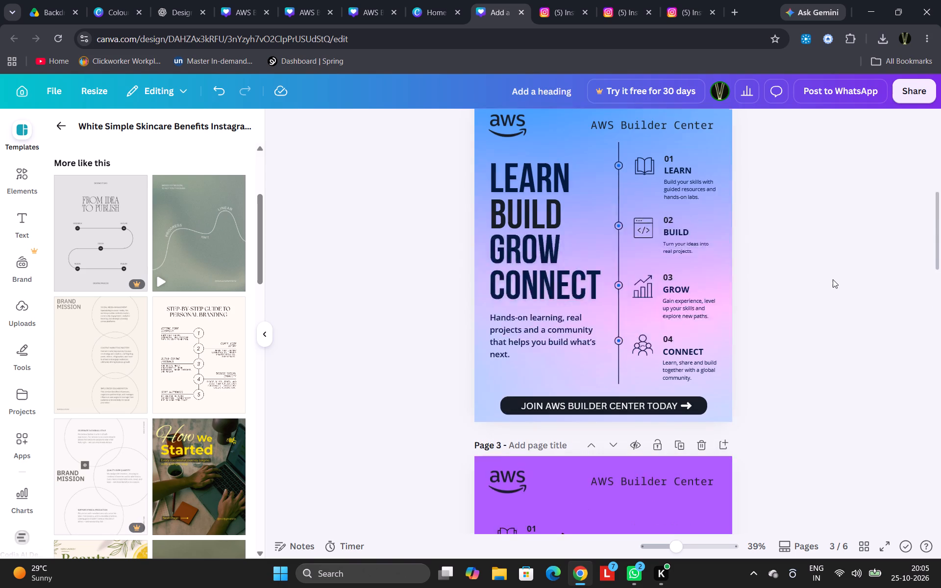
scroll(833, 279, "up", 9)
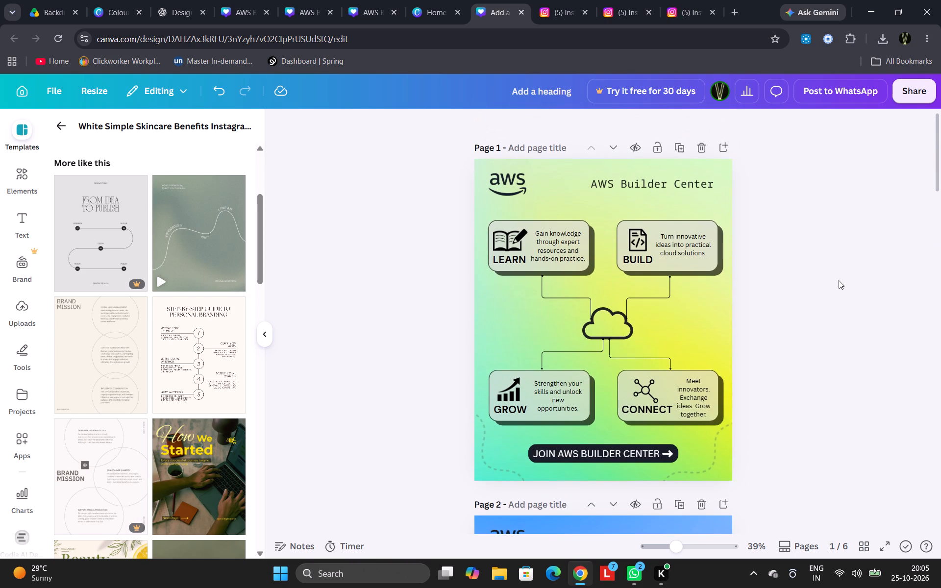
scroll(839, 281, "down", 6)
Browse the rectangle graphics in the elements library for a shape to use on the poster.
left_click(20, 192)
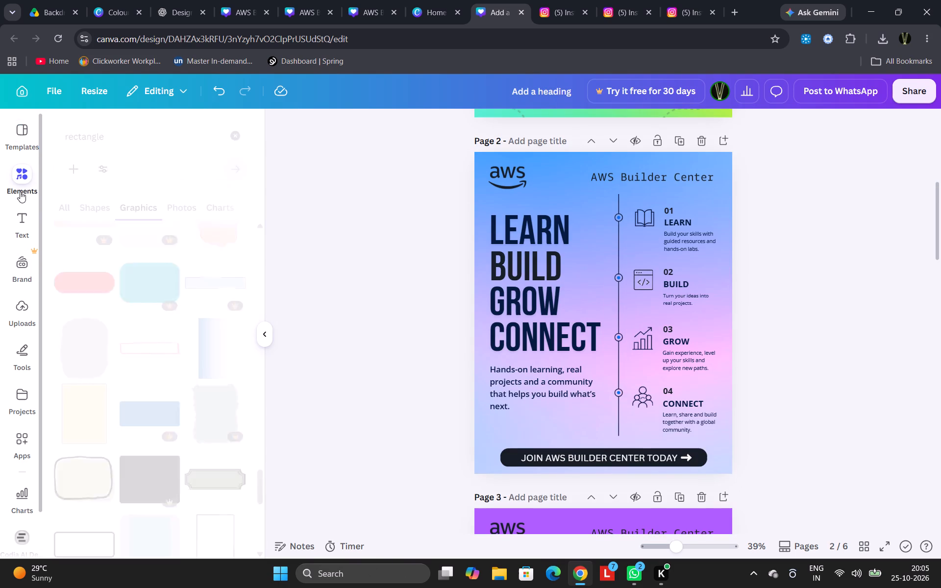
left_click(144, 158)
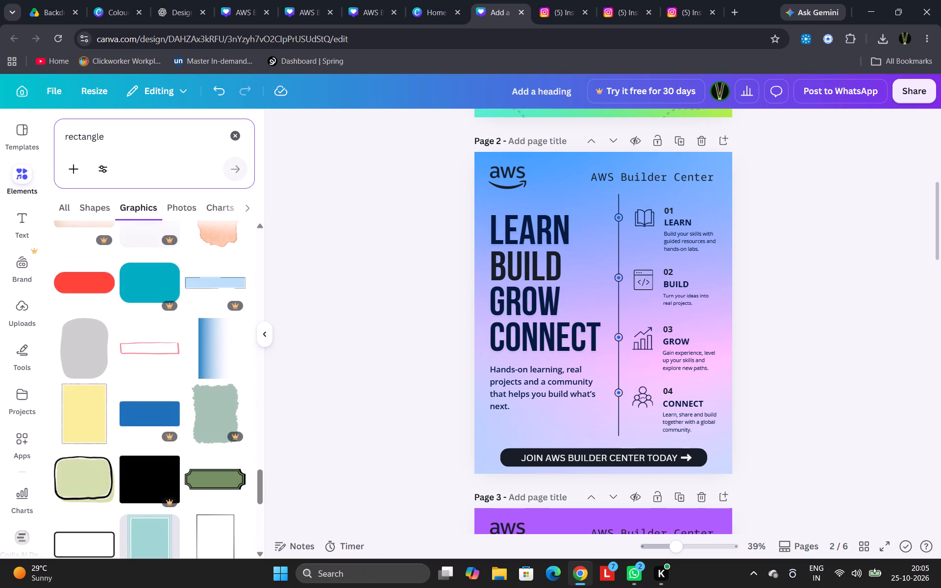
scroll(152, 275, "down", 1)
scroll(152, 275, "up", 3)
scroll(155, 274, "down", 6)
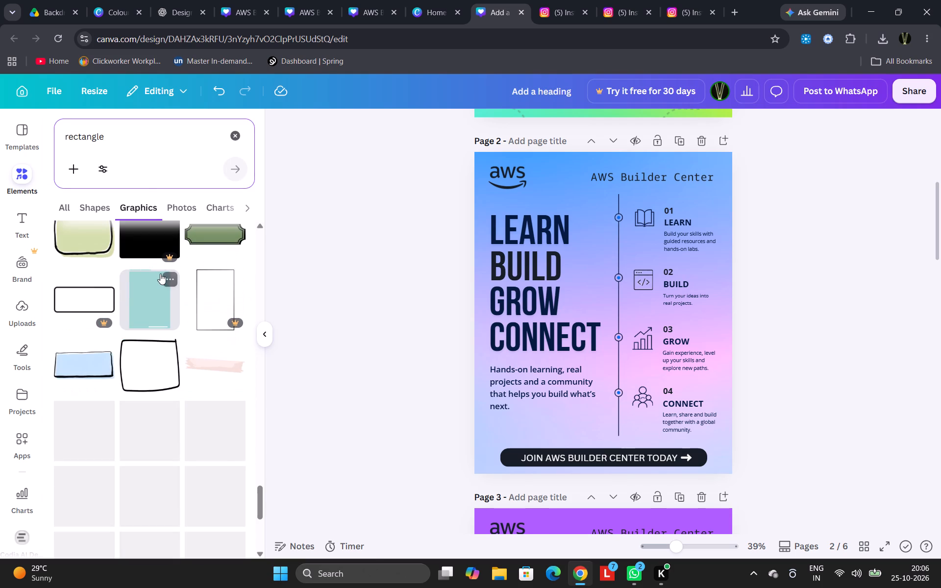
scroll(196, 297, "down", 4)
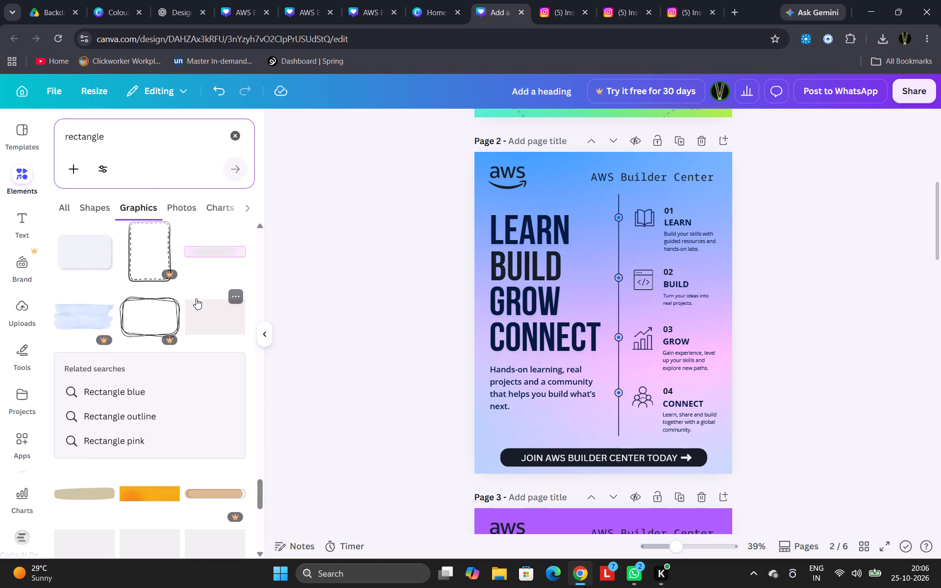
scroll(197, 365, "up", 1)
scroll(198, 383, "down", 5)
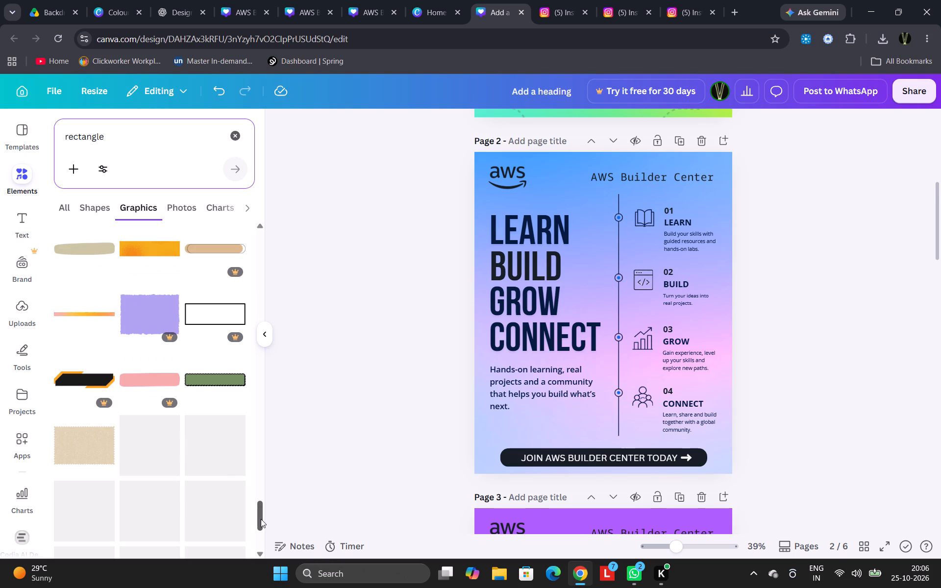
left_click_drag(261, 519, 263, 515)
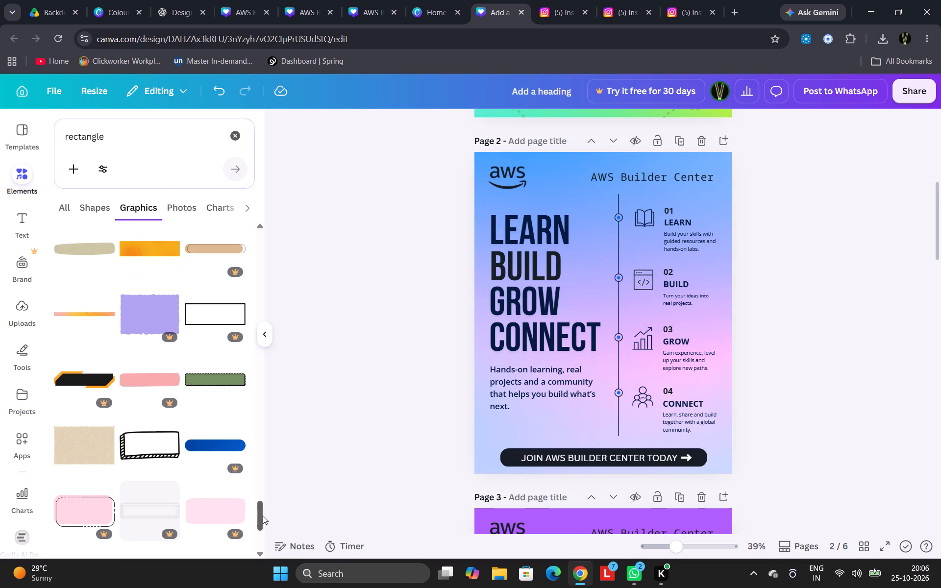
left_click_drag(263, 515, 248, 203)
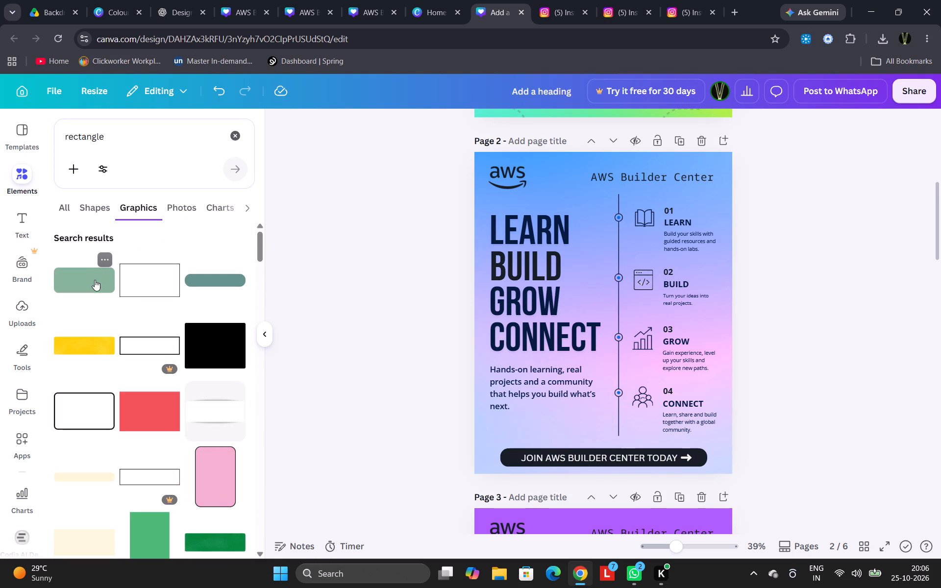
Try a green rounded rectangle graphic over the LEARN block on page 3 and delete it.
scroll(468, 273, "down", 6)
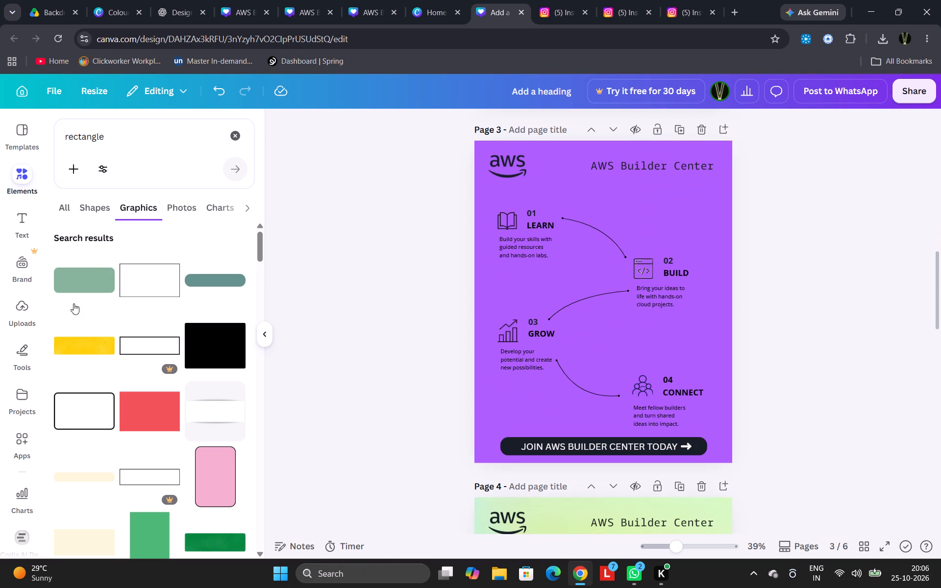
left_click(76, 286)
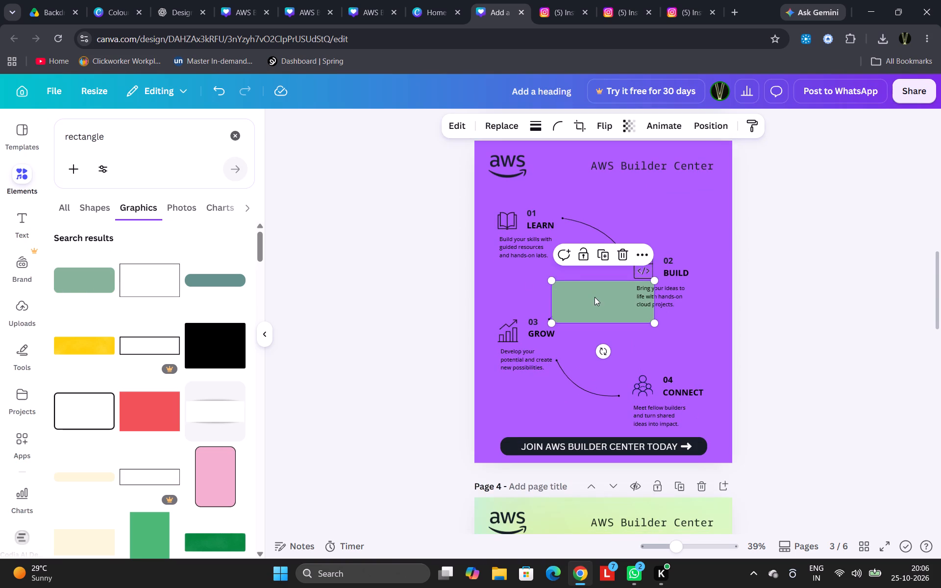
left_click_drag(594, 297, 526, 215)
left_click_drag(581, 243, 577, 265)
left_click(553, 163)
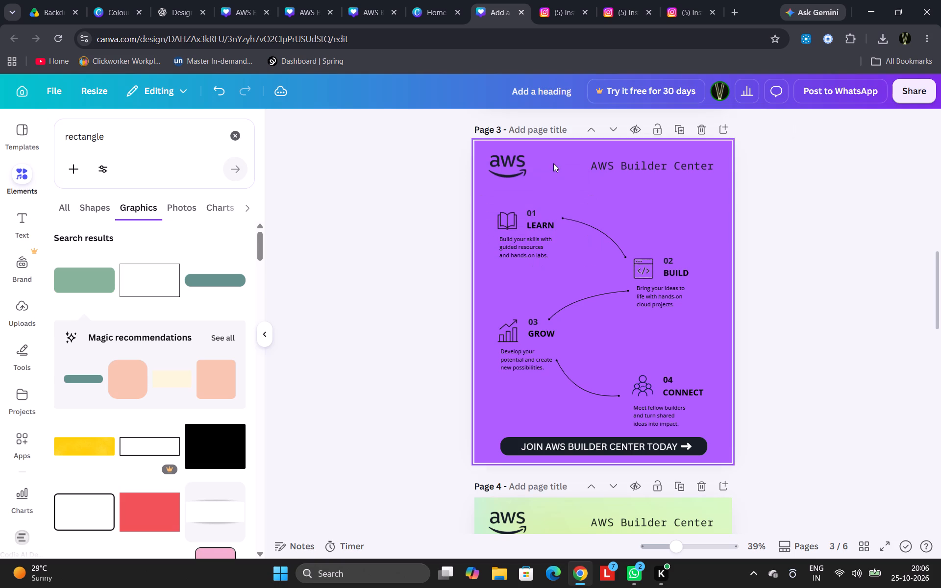
Add a white rectangle graphic with a thin black outline, send it to the back and centre it behind the LEARN icon and text.
left_click(173, 287)
left_click_drag(596, 310, 529, 239)
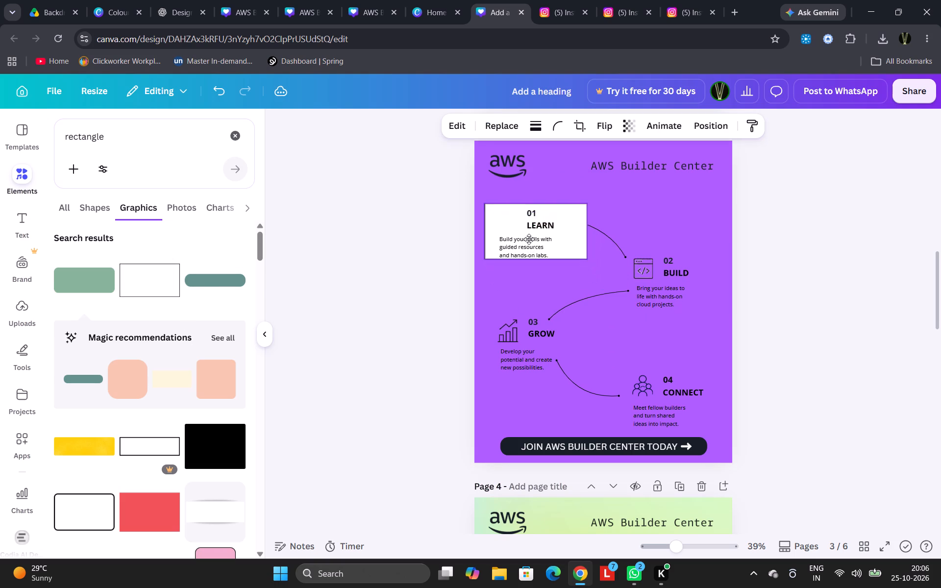
left_click_drag(529, 239, 528, 270)
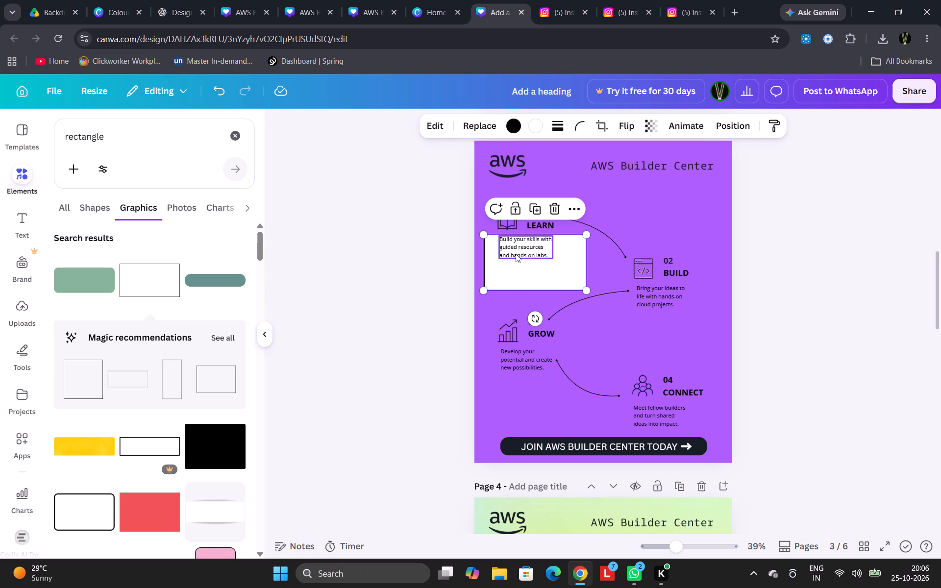
left_click(571, 202)
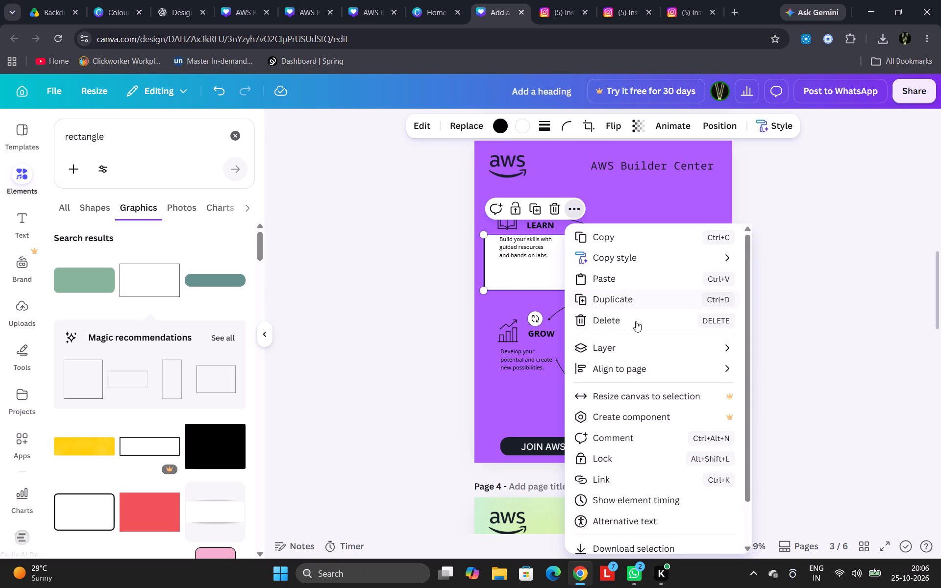
left_click(798, 411)
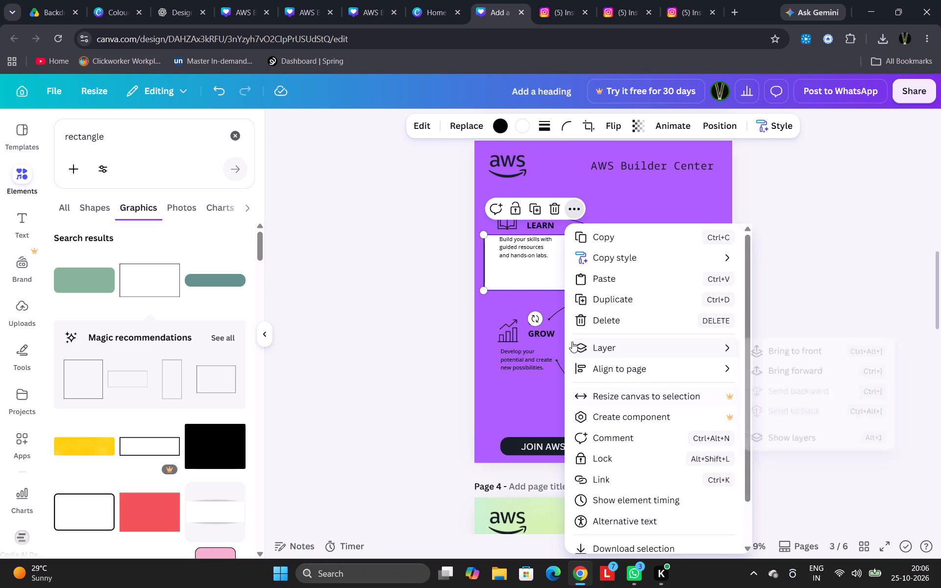
left_click_drag(510, 277, 513, 274)
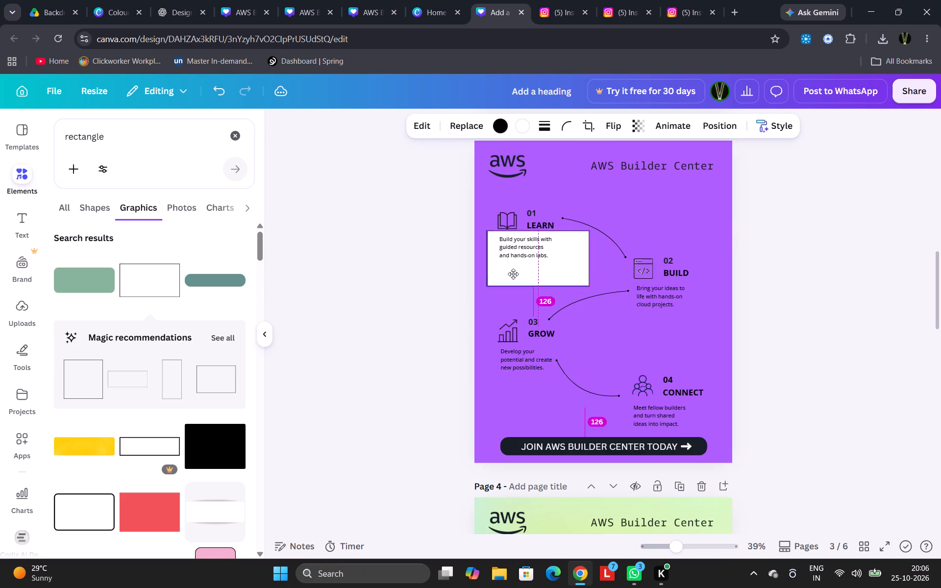
left_click_drag(513, 274, 512, 245)
left_click(570, 175)
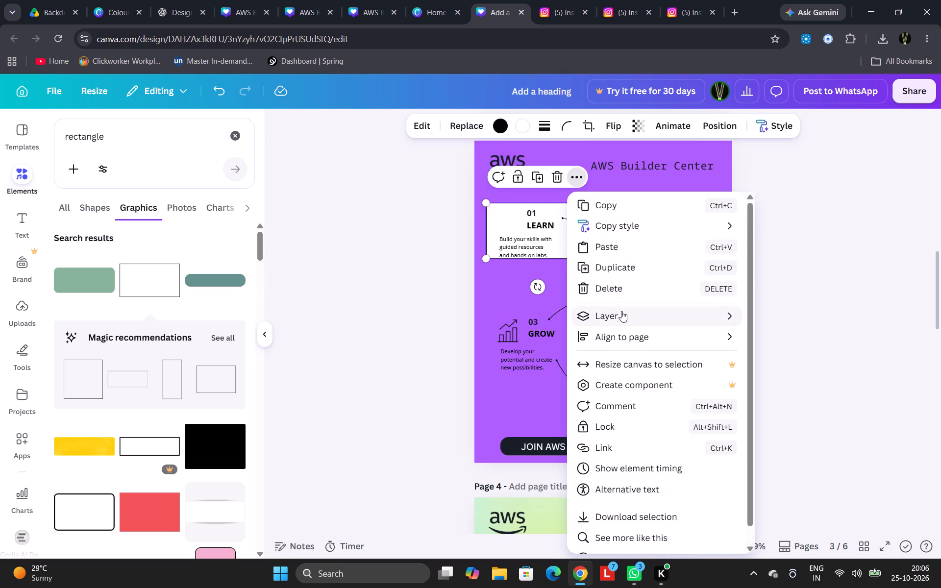
left_click(767, 373)
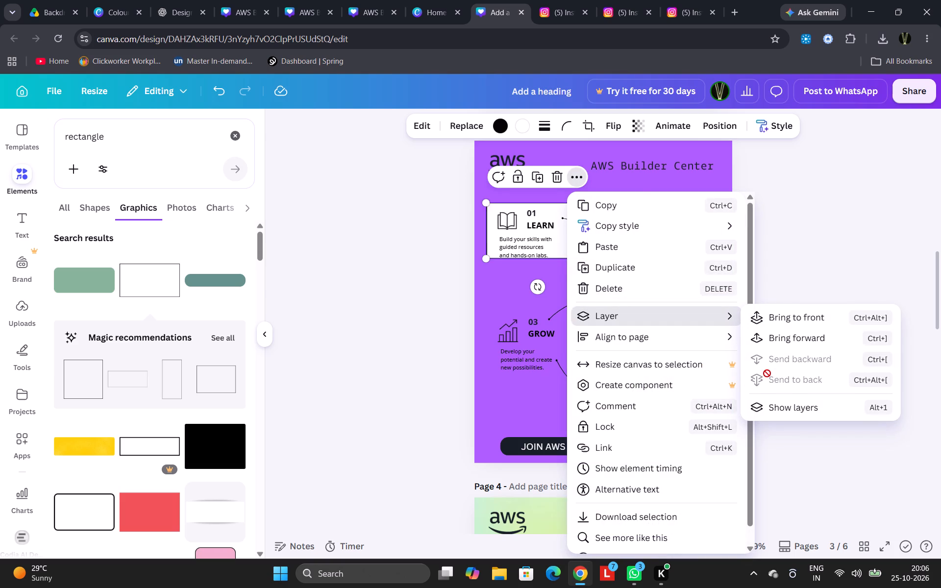
left_click(824, 236)
left_click(559, 240)
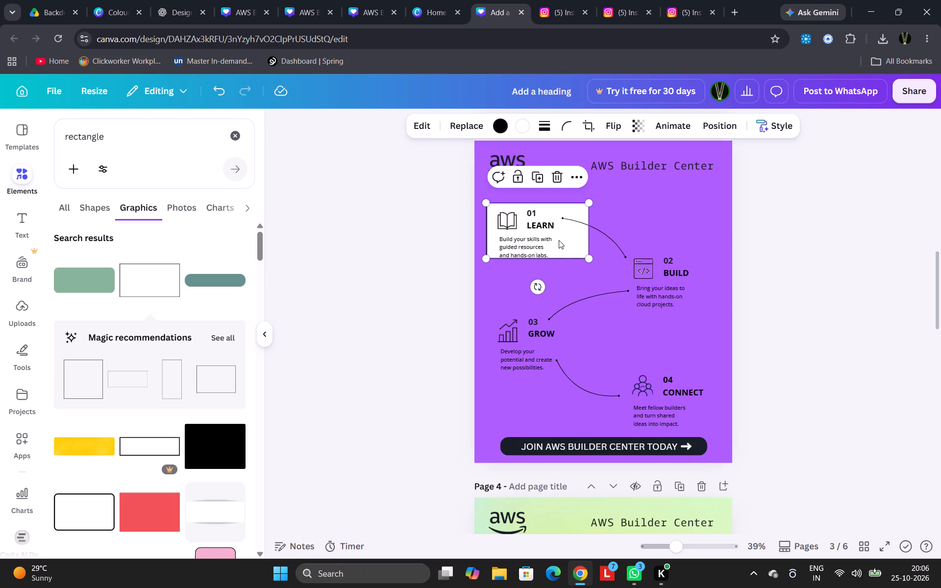
left_click(559, 240)
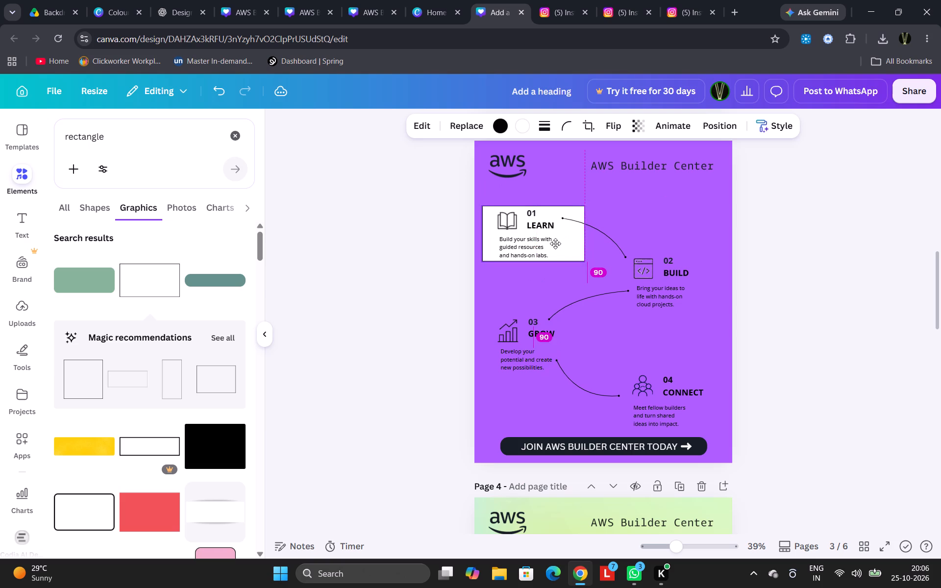
left_click(785, 186)
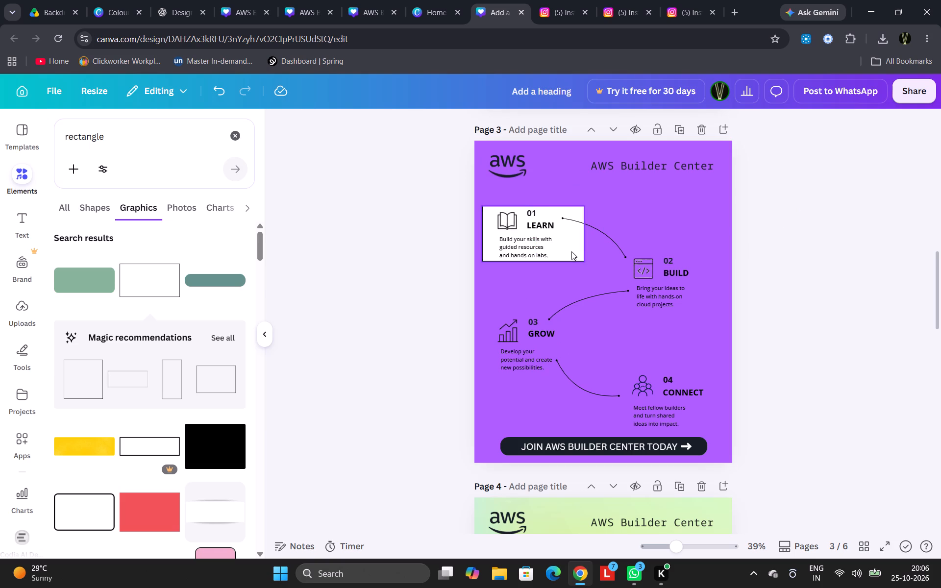
Duplicate the LEARN rectangle, move the copy over the BUILD block and send it to the back.
left_click(570, 250)
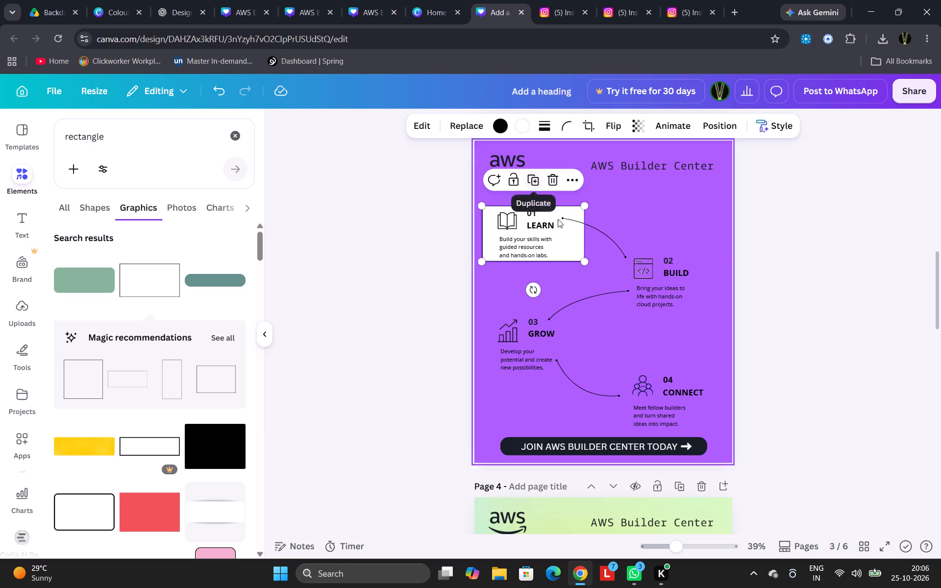
left_click(580, 260)
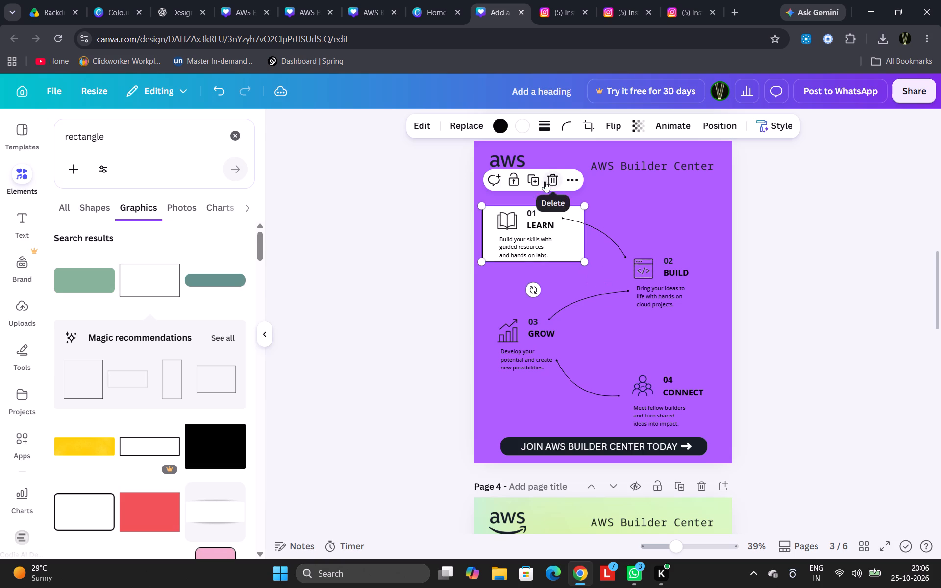
left_click(540, 180)
left_click_drag(539, 233, 645, 268)
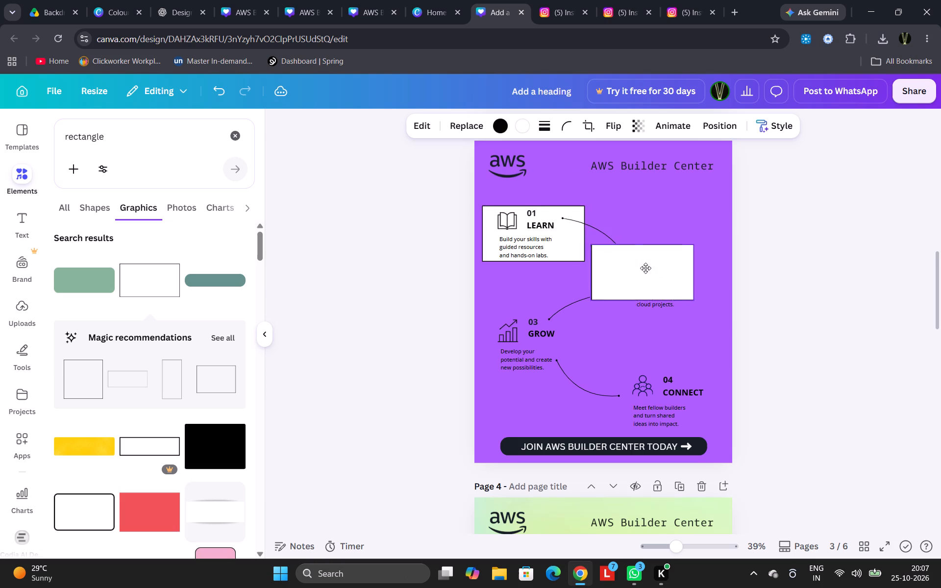
left_click_drag(645, 268, 663, 277)
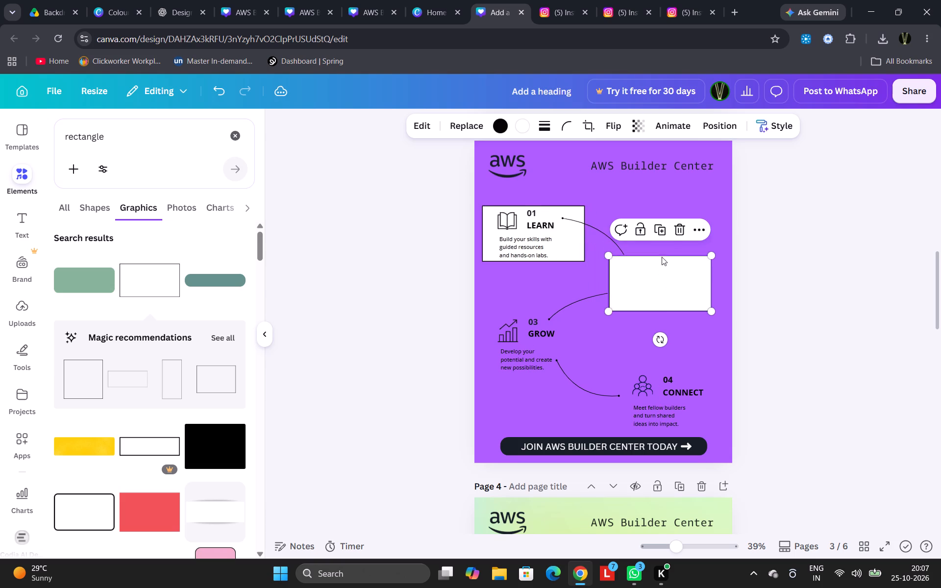
left_click(693, 228)
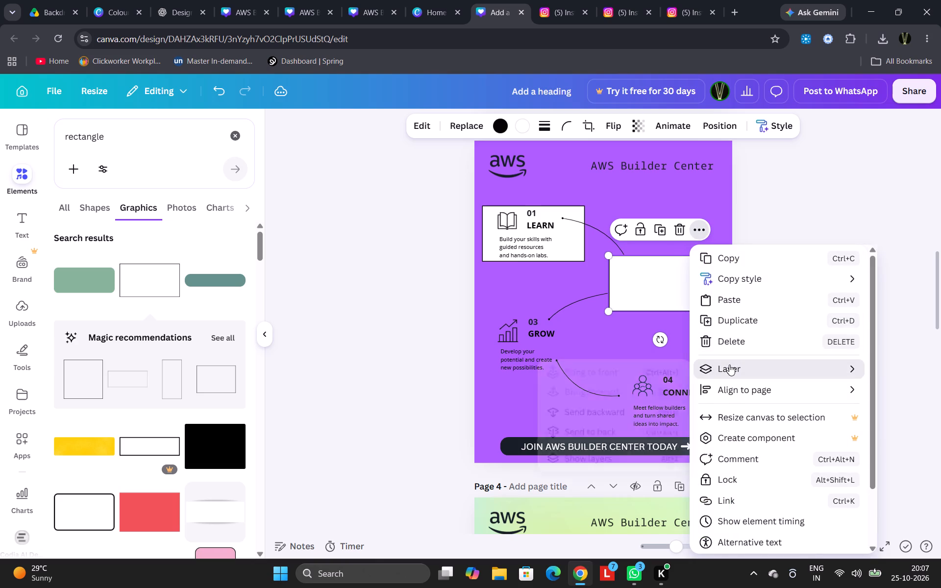
left_click(607, 436)
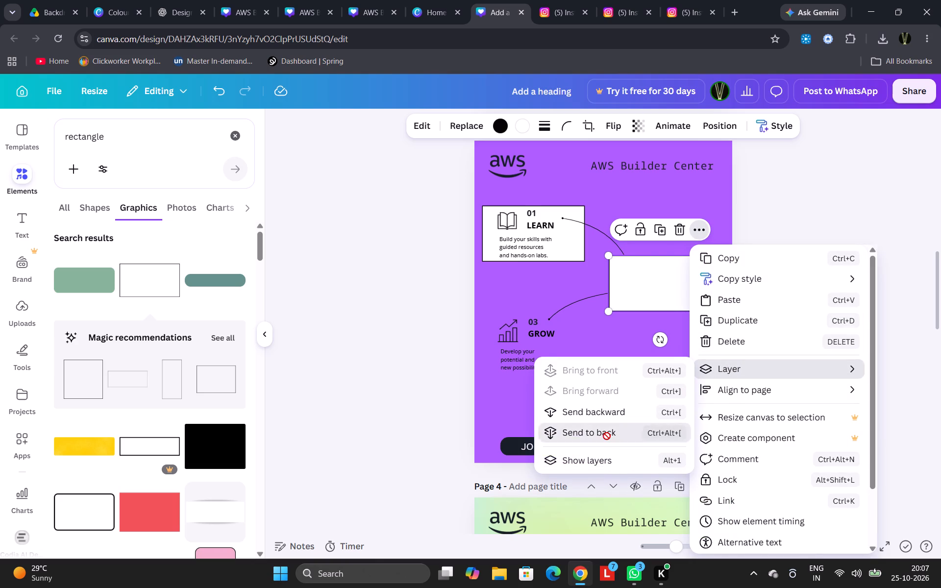
left_click(815, 185)
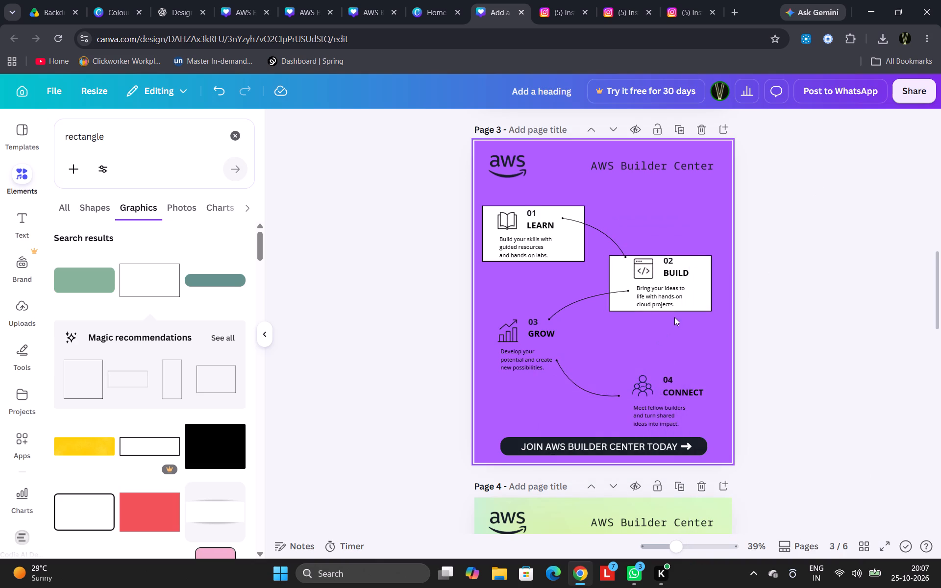
left_click(697, 288)
left_click(697, 288)
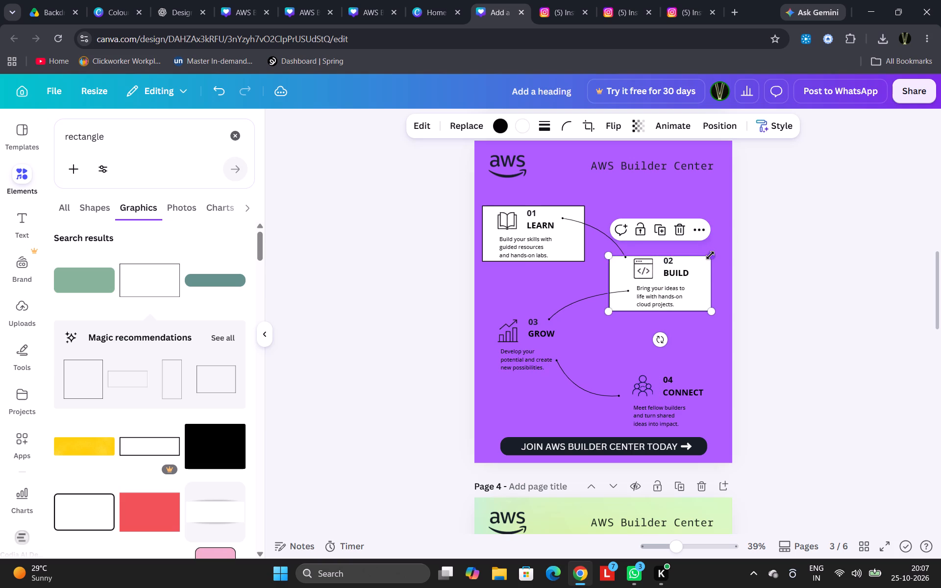
left_click(695, 292)
Nudge the number 02 slightly down, closer to the BUILD heading and clear of the rectangle's top edge.
left_click(672, 259)
key("Down")
key("Down")
key("Down")
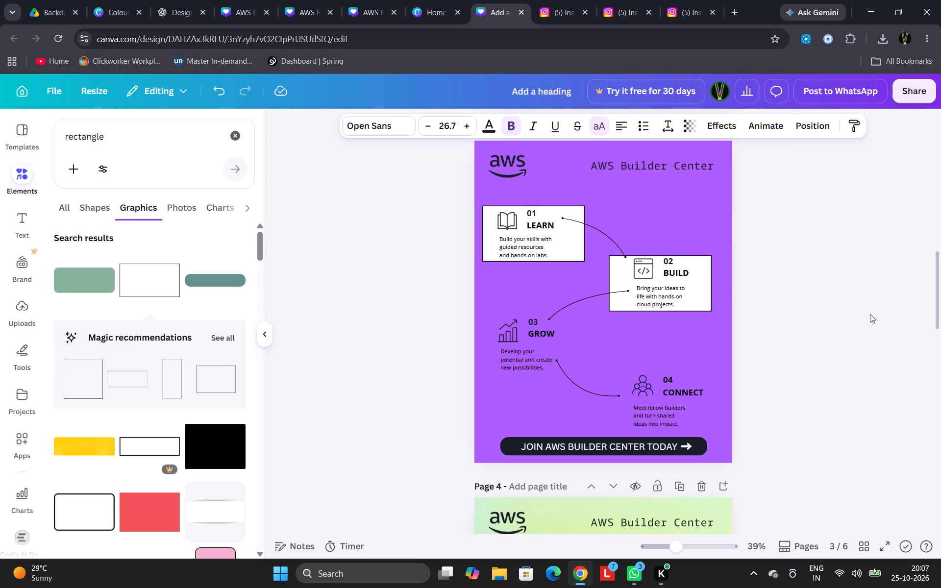
key("Down")
key("Down")
key("Down")
key("Down")
key("Down")
key("Down")
key("Down")
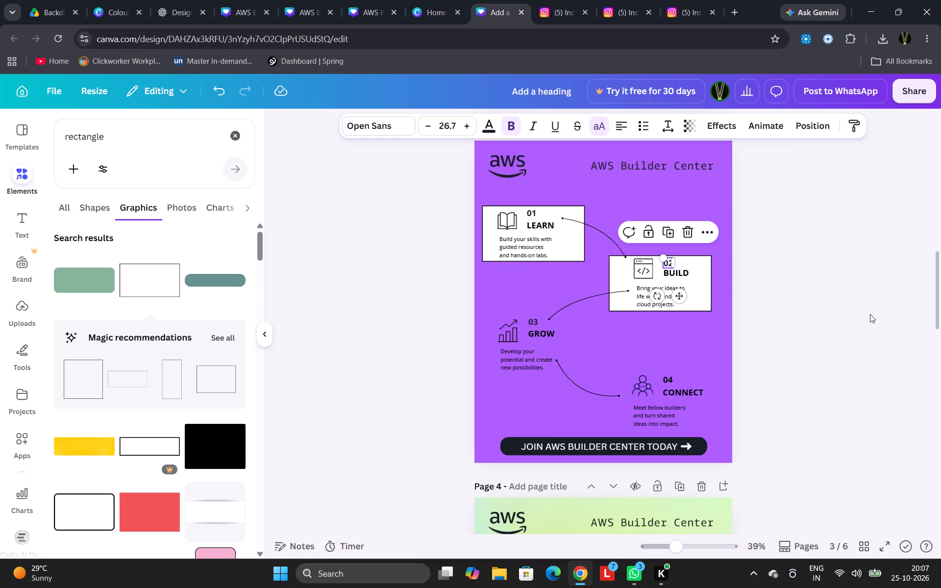
key("Down")
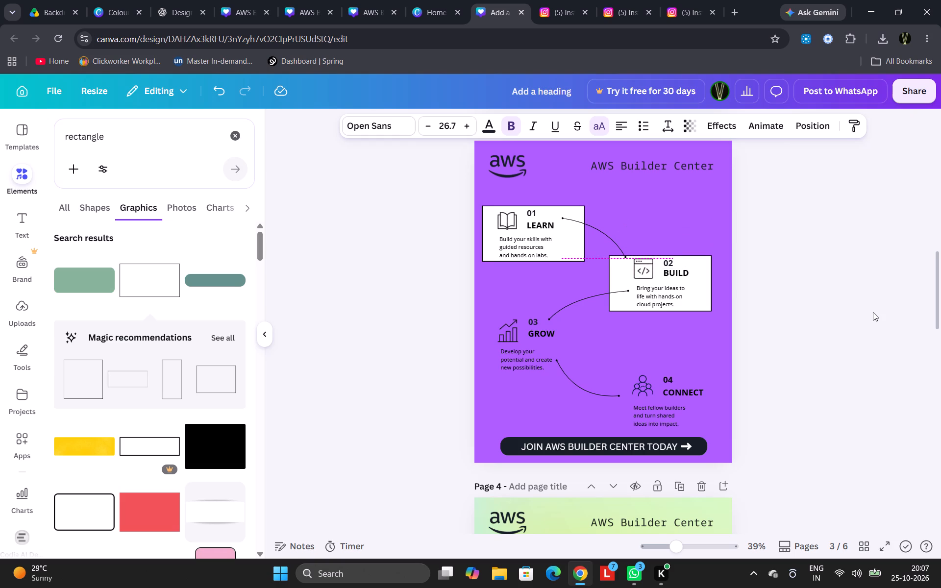
left_click(871, 305)
Nudge the BUILD code-window icon slightly down inside its white rectangle.
left_click(642, 263)
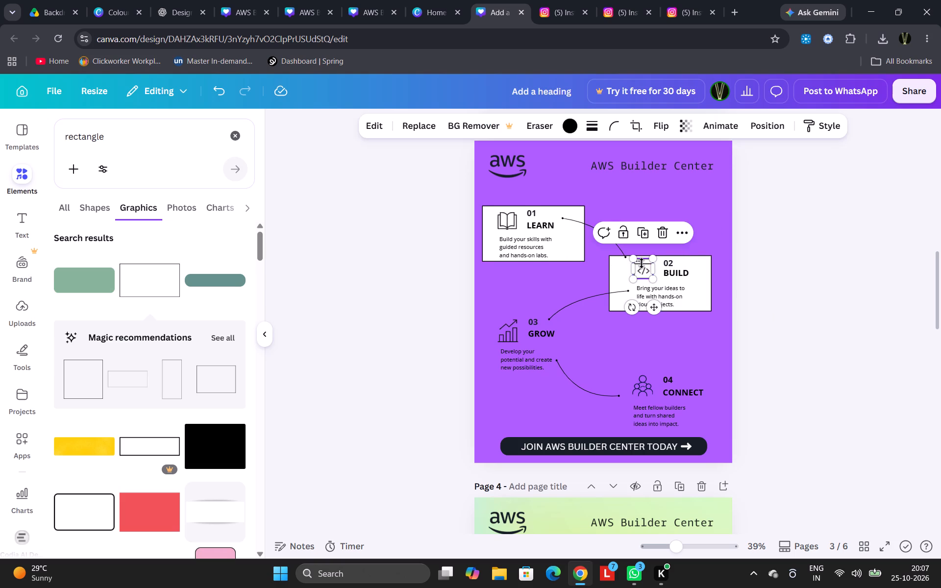
key("Down")
key("Down")
key("Down")
key("Down")
key("Down")
key("Down")
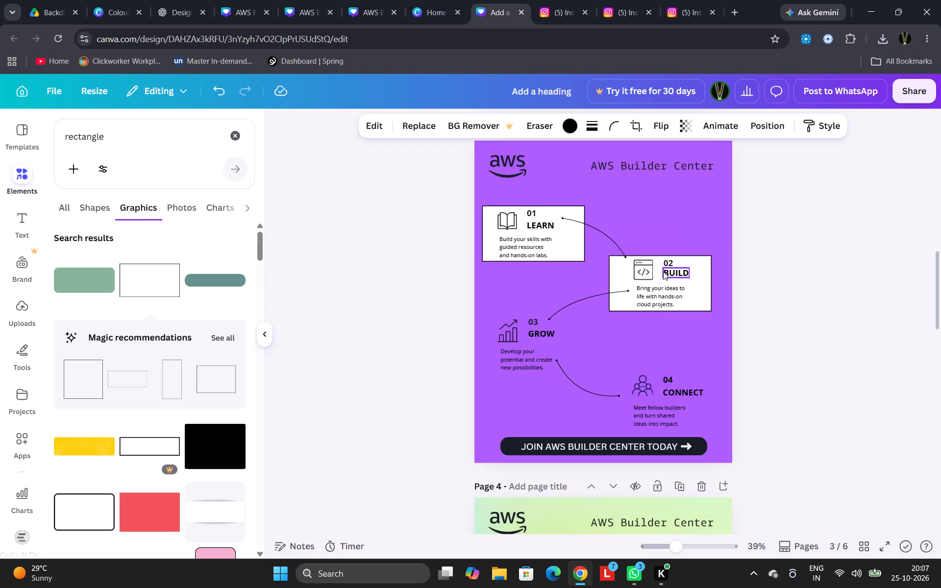
key("Down")
key("Down")
left_click(791, 234)
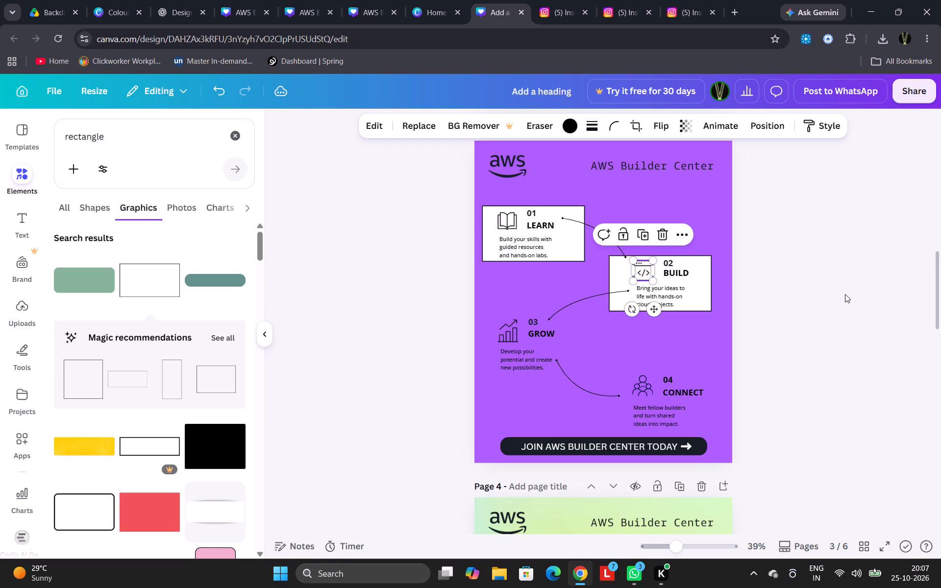
Move the LEARN-to-BUILD connector's far end back and slightly down, just inside the BUILD rectangle's left edge.
left_click(626, 255)
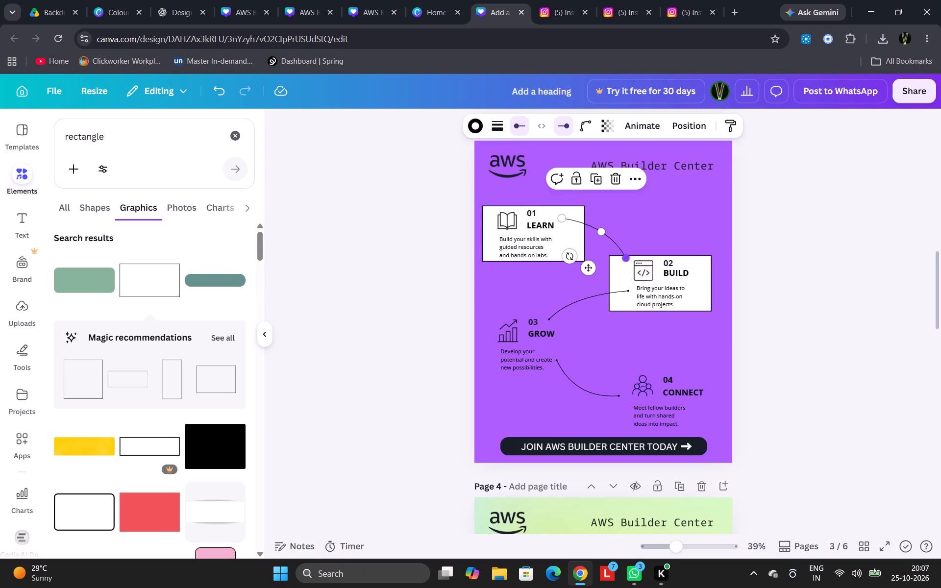
left_click_drag(626, 258, 623, 265)
left_click(771, 222)
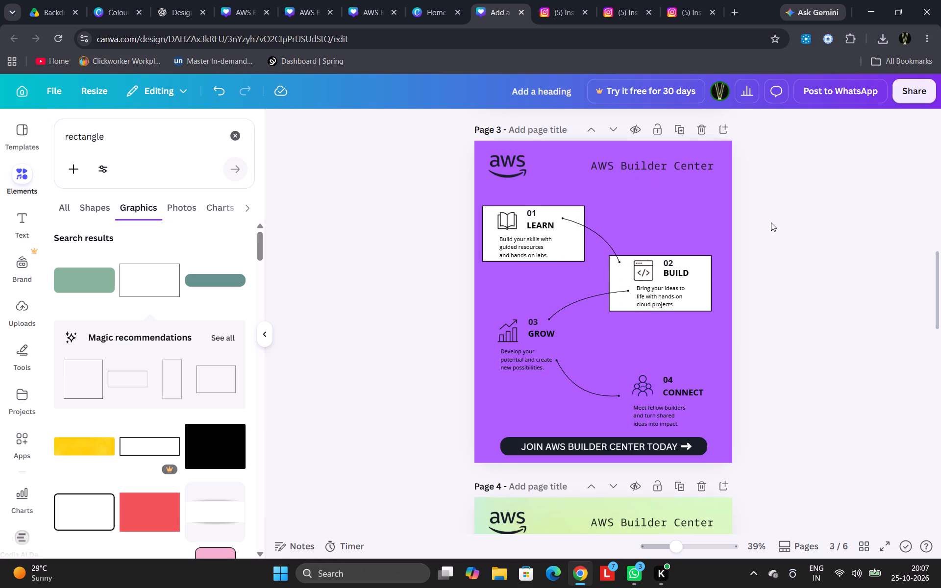
Pull the BUILD end of the BUILD-to-GROW connector back from the description text, just inside the rectangle's left edge.
left_click(627, 290)
left_click_drag(627, 291, 622, 293)
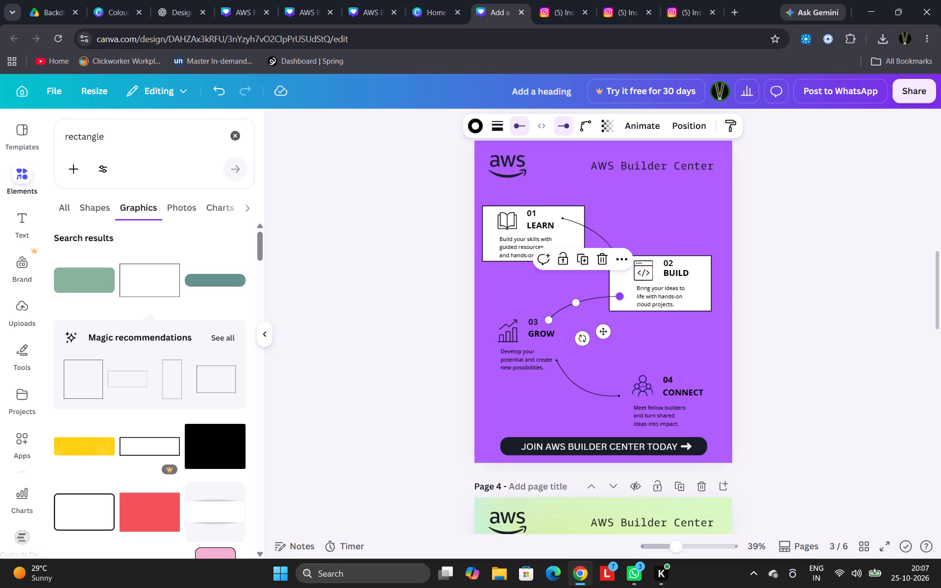
left_click(827, 239)
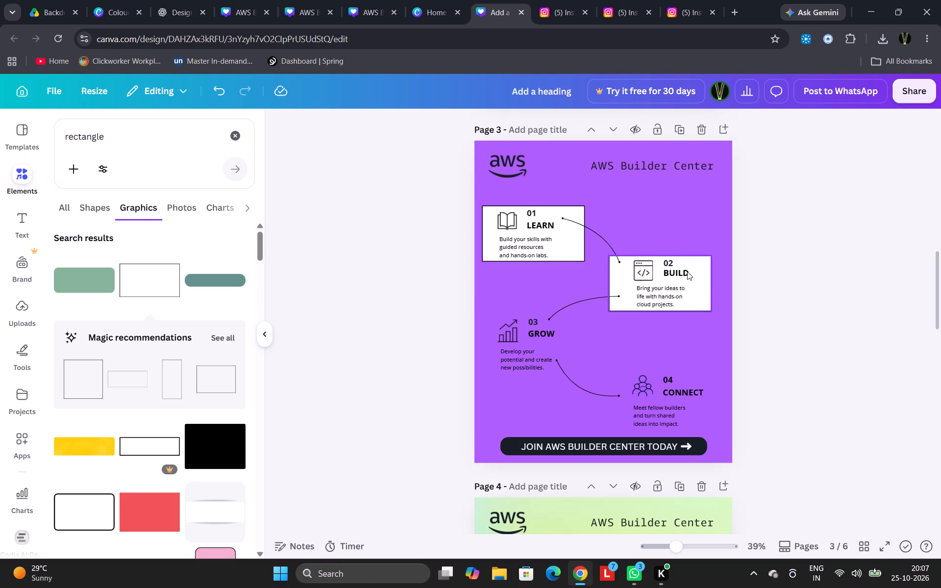
Duplicate the BUILD rectangle and place the copy behind the GROW icon and text.
left_click(697, 289)
left_click(667, 232)
left_click_drag(682, 292, 682, 292)
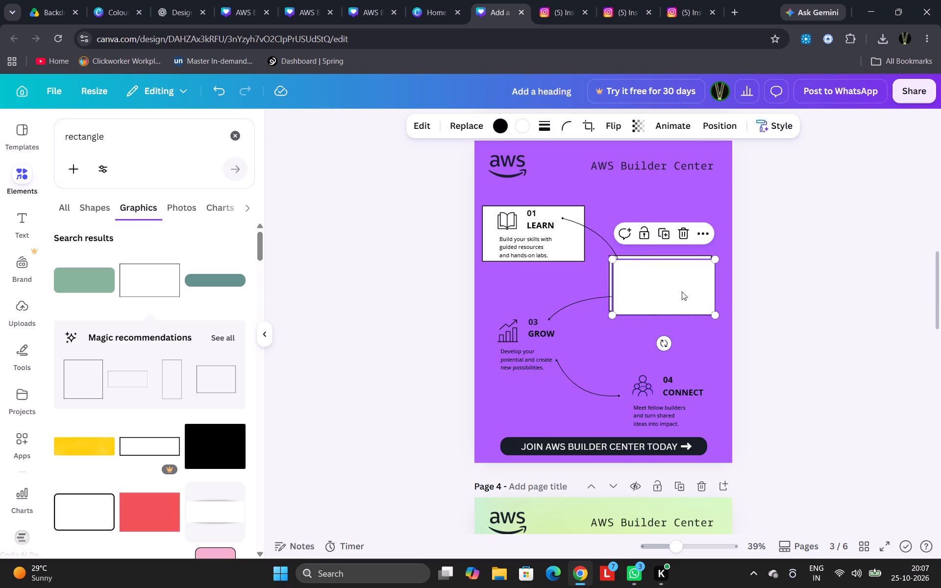
Move the duplicated white rectangle over the GROW item and send it to the back, behind the icon and text.
left_click_drag(682, 292, 549, 349)
left_click(568, 286)
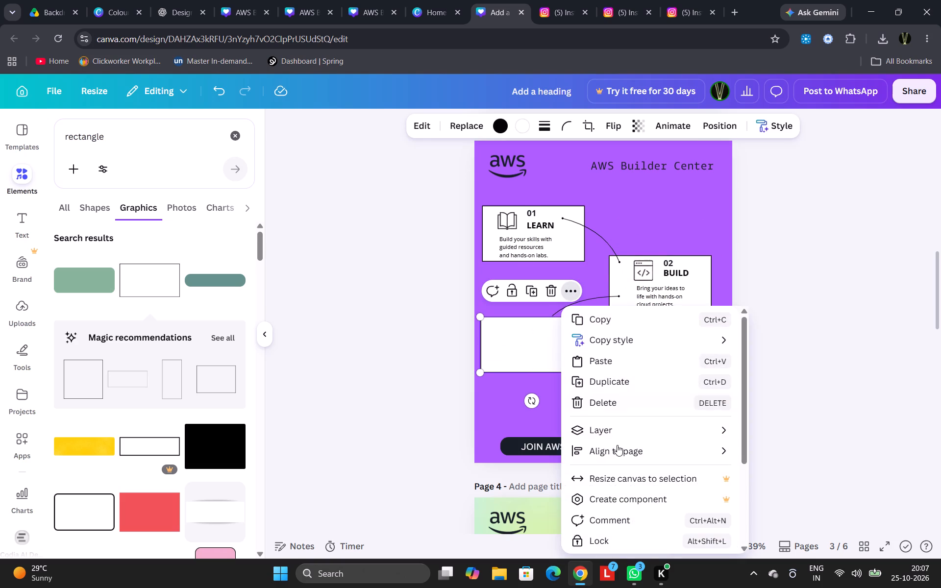
left_click(784, 496)
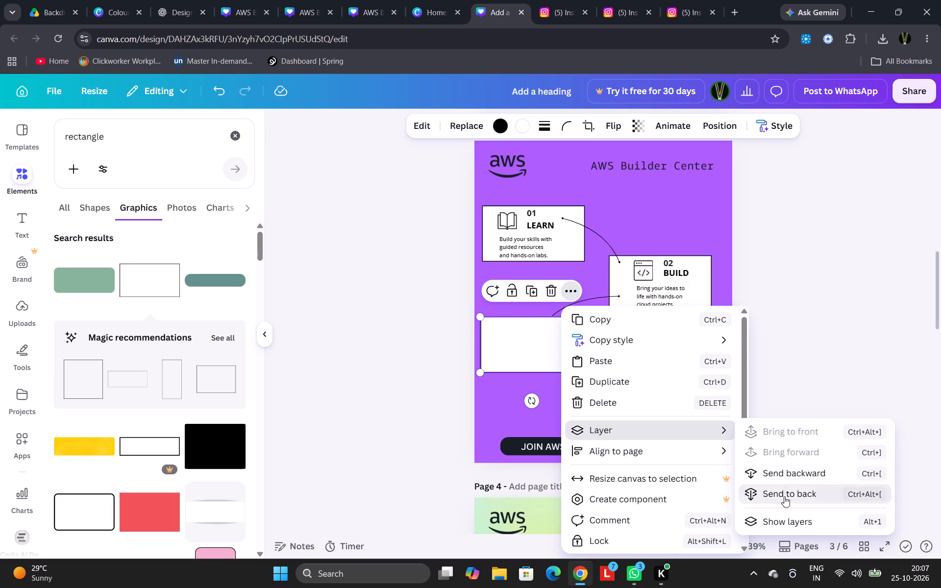
left_click(804, 305)
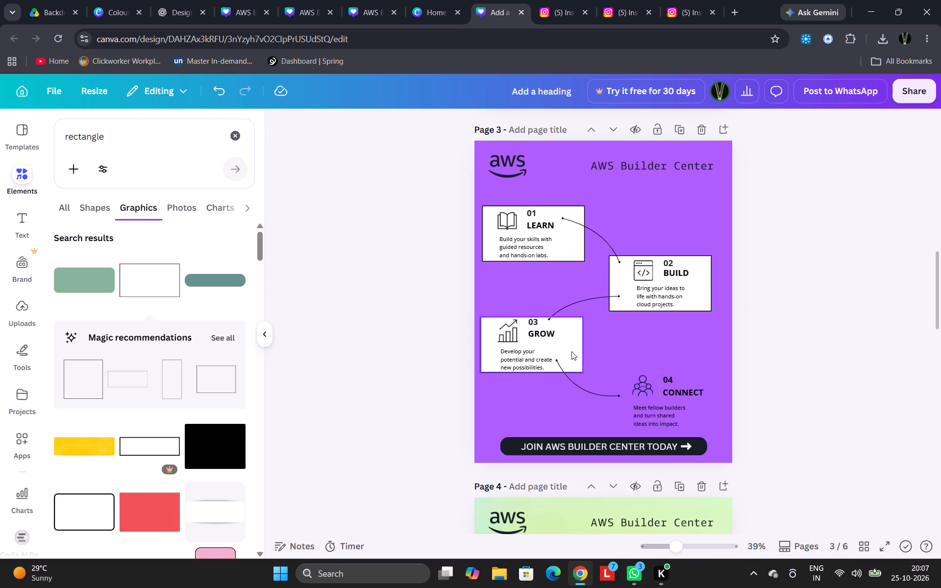
Nudge the number 03 slightly down, inside the top edge of the GROW rectangle.
left_click(538, 323)
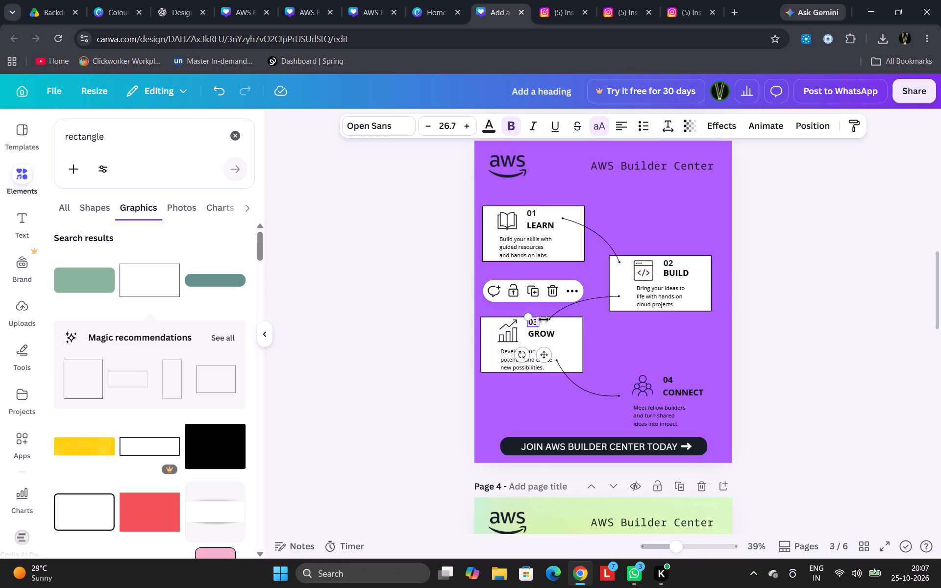
key("Down")
key("Down")
key("Down")
key("Down")
key("Down")
key("Down")
key("Down")
key("Down")
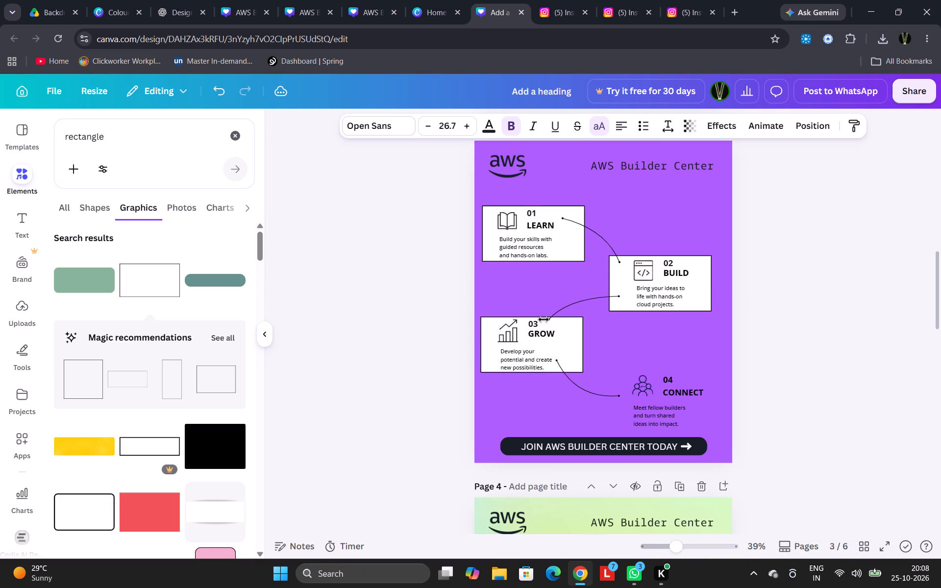
key("Down")
left_click(826, 294)
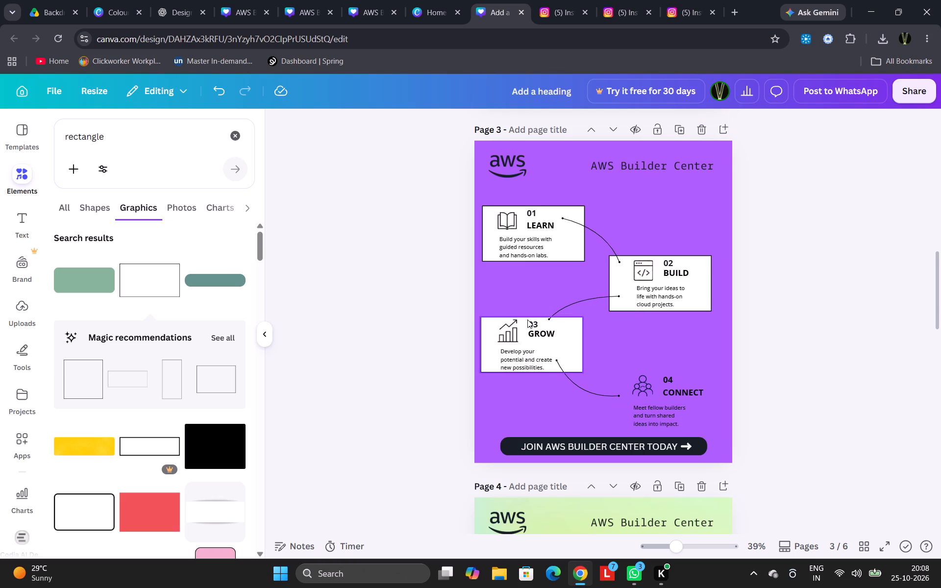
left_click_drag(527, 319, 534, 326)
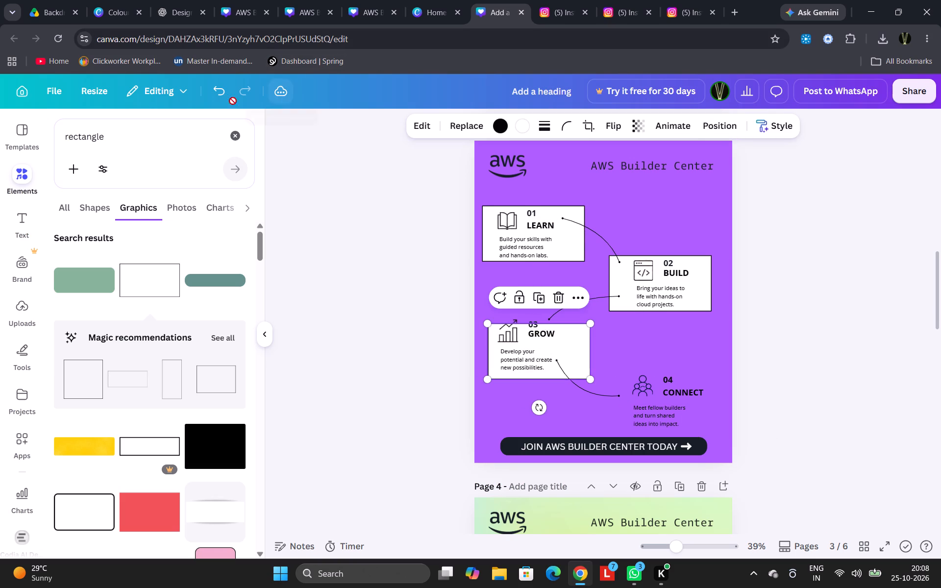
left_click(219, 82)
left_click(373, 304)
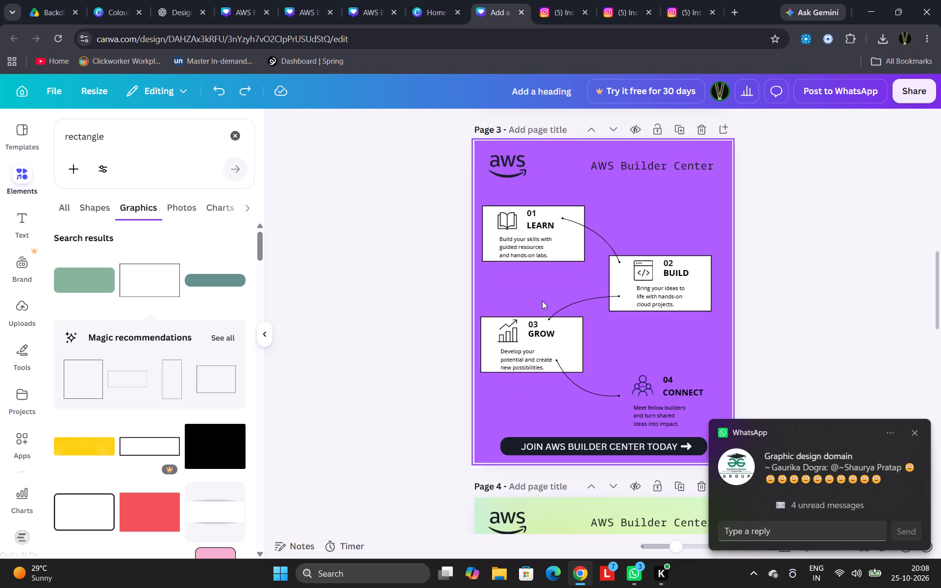
Nudge the GROW heading slightly down inside its white rectangle.
left_click(536, 335)
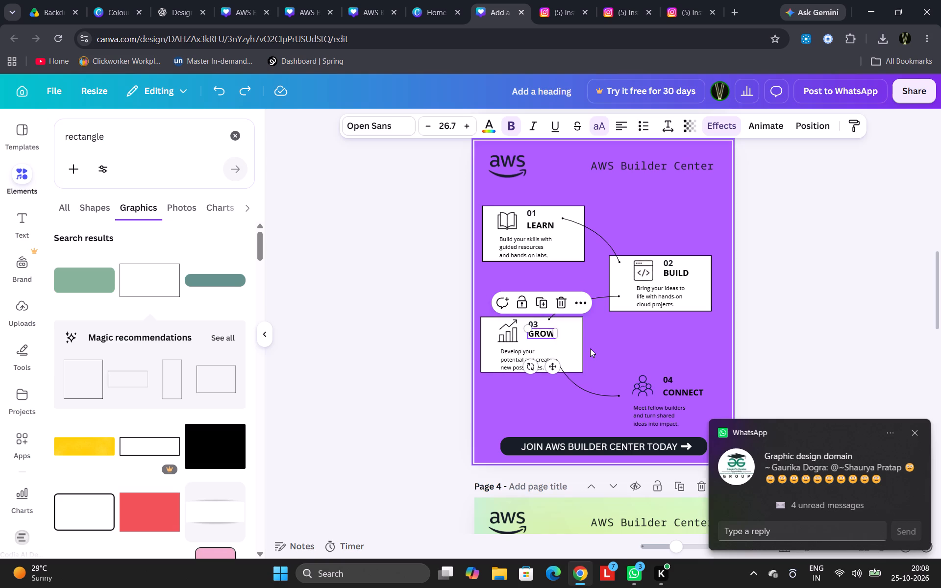
key("Down")
key("Down")
key("Down")
key("Down")
key("Down")
key("Down")
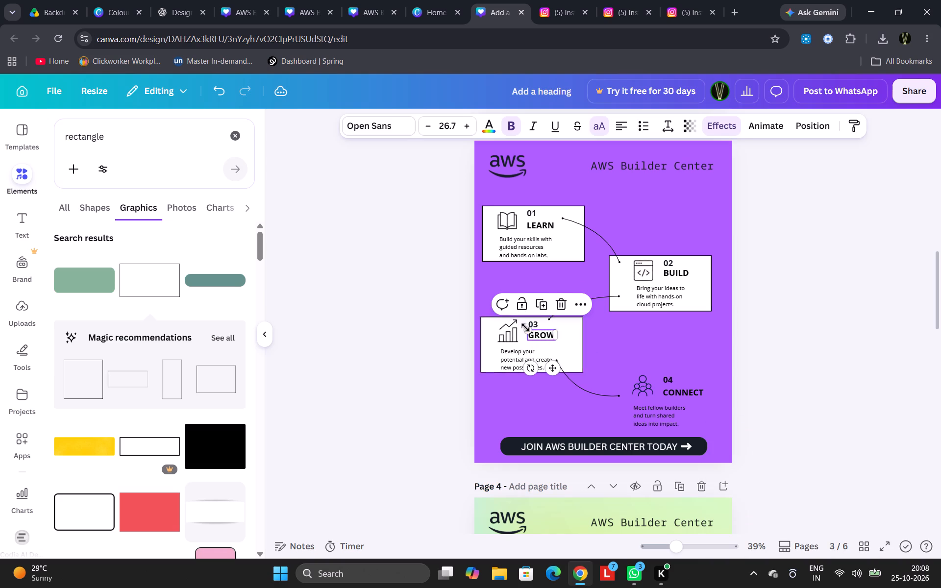
Nudge the number 03 slightly further down and to the right, just above the GROW heading.
left_click(536, 324)
key("Down")
key("Down")
key("Down")
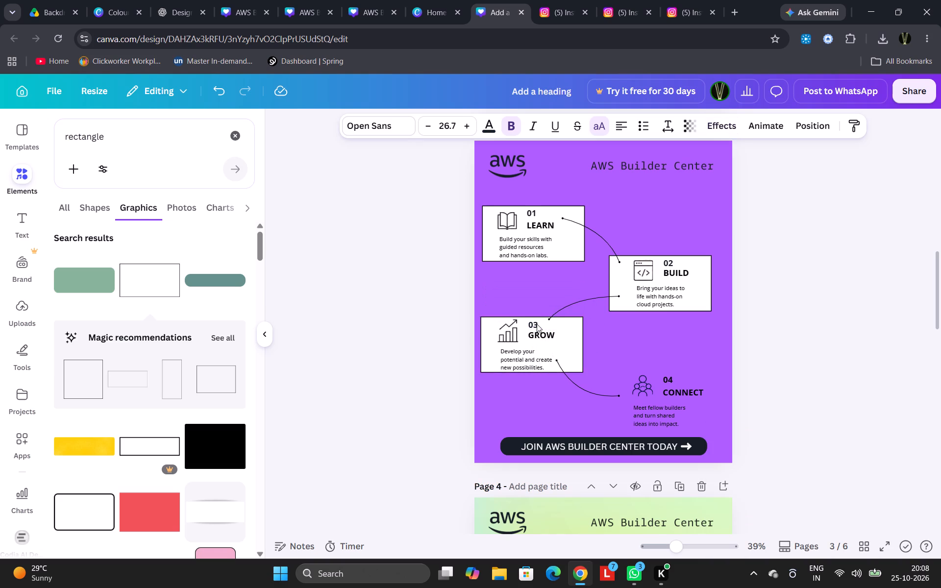
key("Down")
key("Right")
key("Right")
Nudge the number 03 down to sit just above the GROW heading, inside its white rectangle.
key("Down")
key("Down")
key("Down")
key("Down")
key("Right")
key("Right")
key("Left")
key("Left")
key("Up")
key("Right")
key("Down")
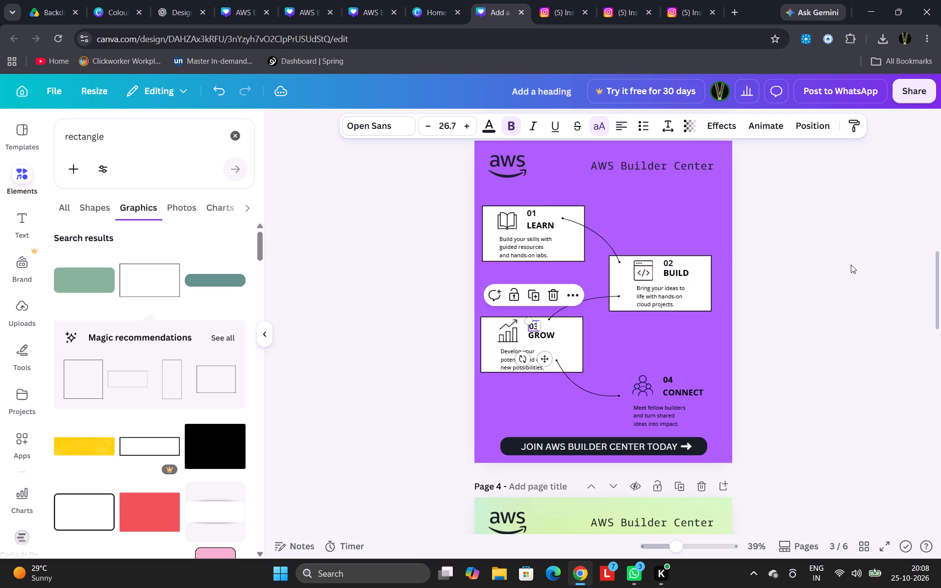
left_click(852, 265)
left_click(536, 324)
key("Up")
key("Up")
left_click(821, 289)
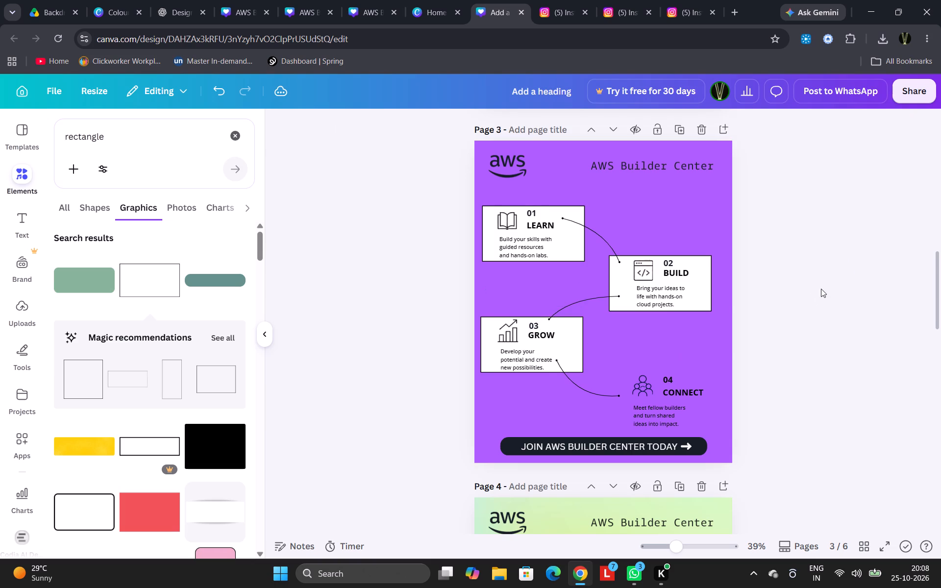
Nudge the GROW chart icon slightly down so it sits inside its white rectangle.
left_click(504, 332)
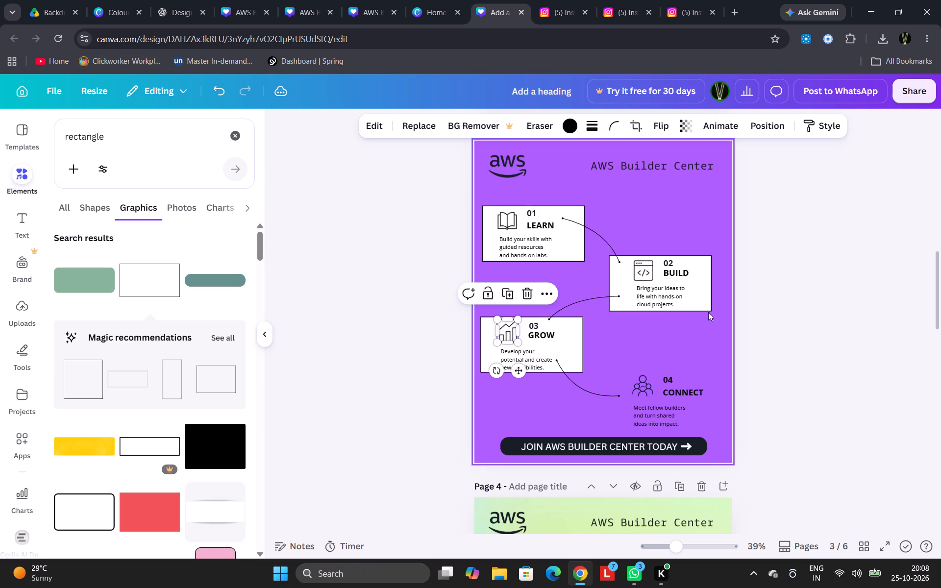
key("Down")
key("Down")
key("Down")
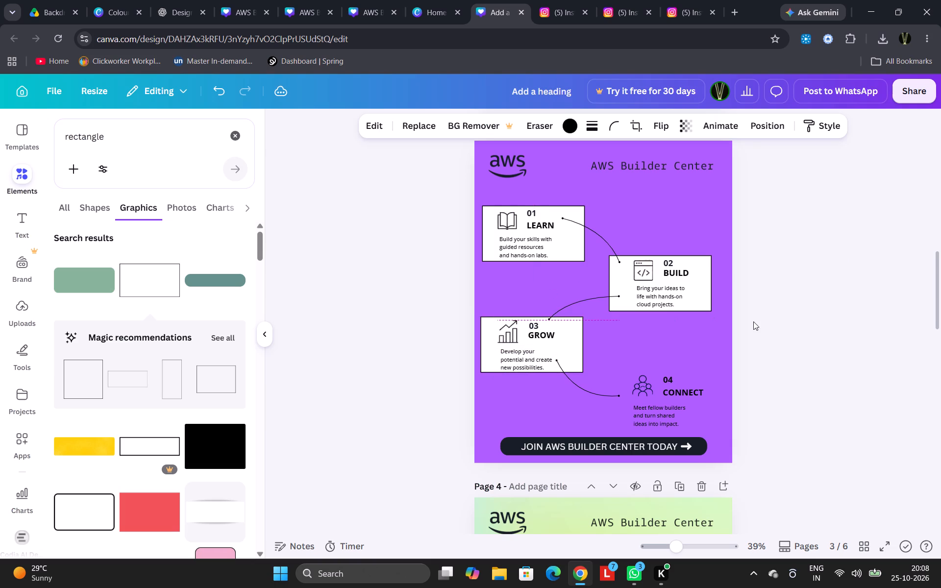
left_click(806, 284)
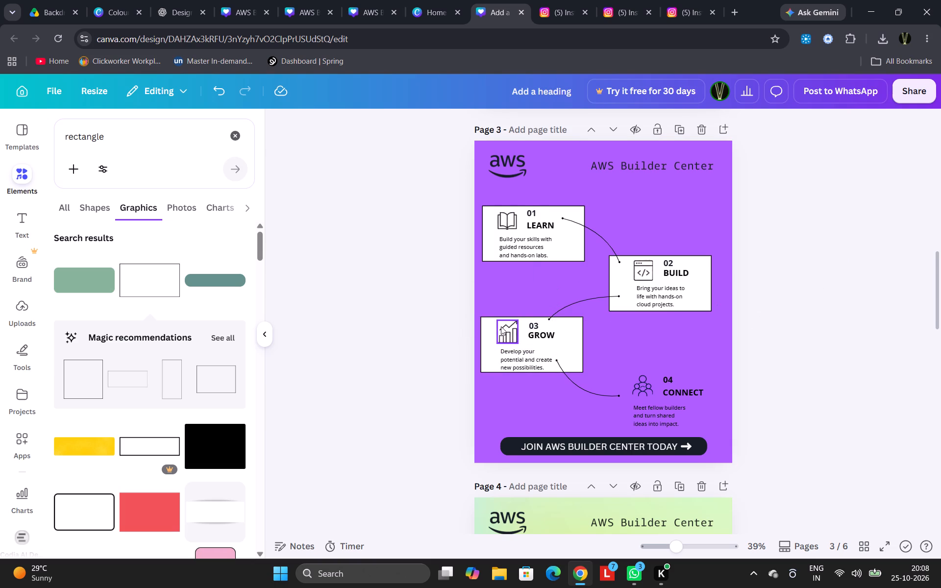
left_click(504, 326)
left_click(518, 320)
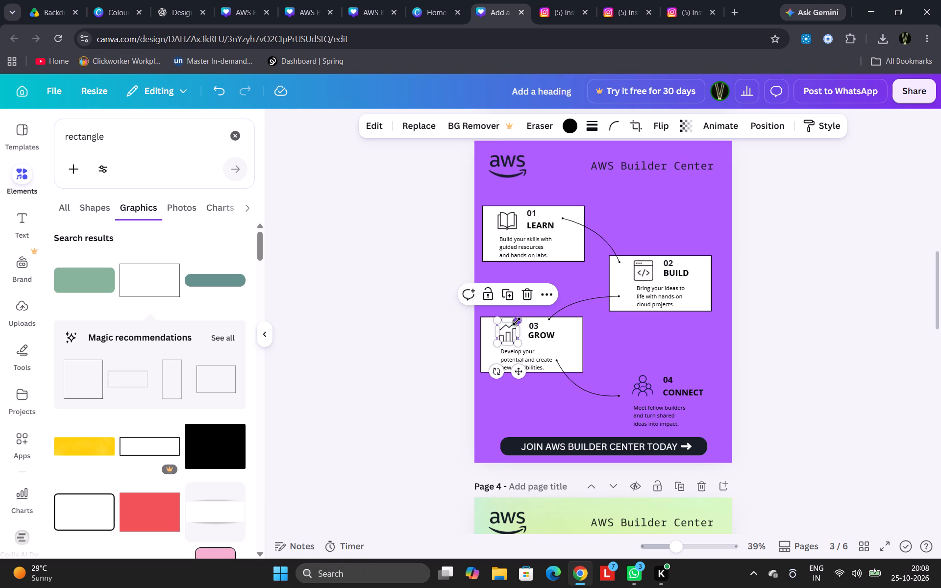
left_click(736, 266)
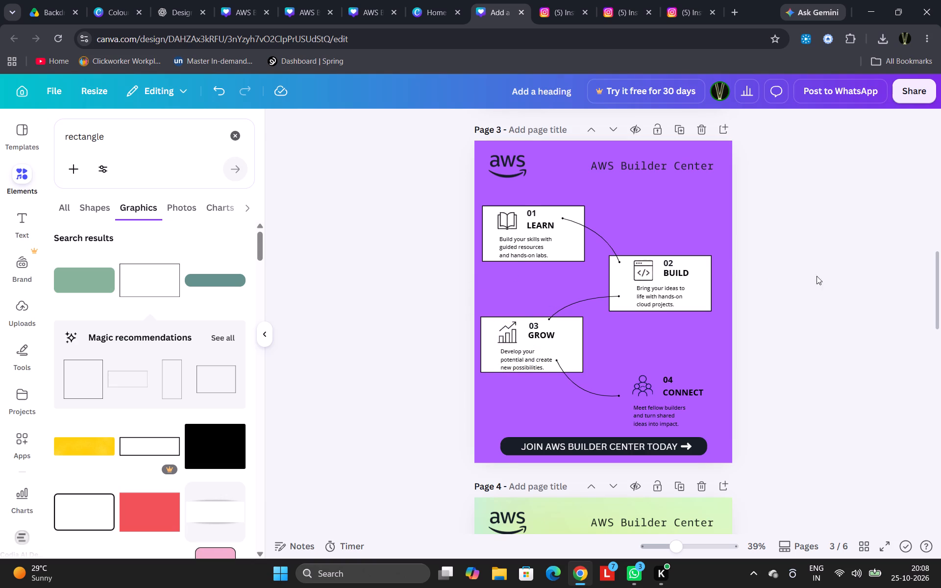
Nudge the GROW description text slightly up, away from the rectangle's bottom edge.
left_click(521, 357)
key("Up")
key("Up")
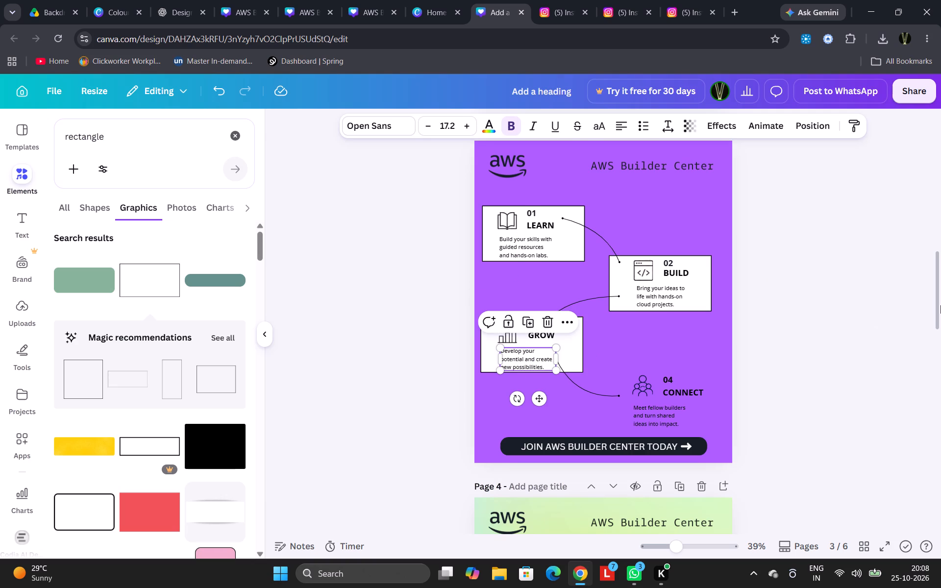
left_click(940, 290)
left_click(853, 259)
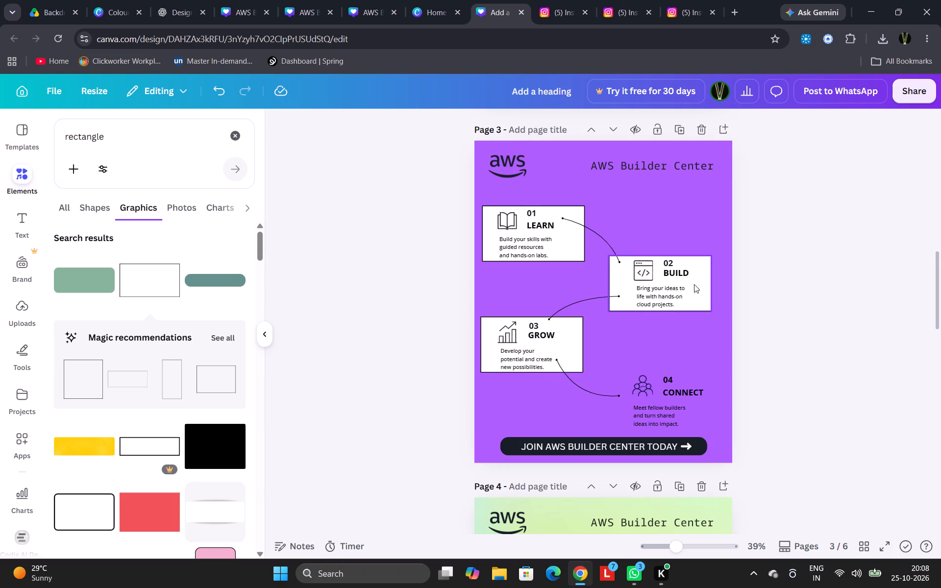
Duplicate the BUILD rectangle, align the copy below it over the CONNECT block, and send it to the back.
left_click(694, 284)
left_click(651, 224)
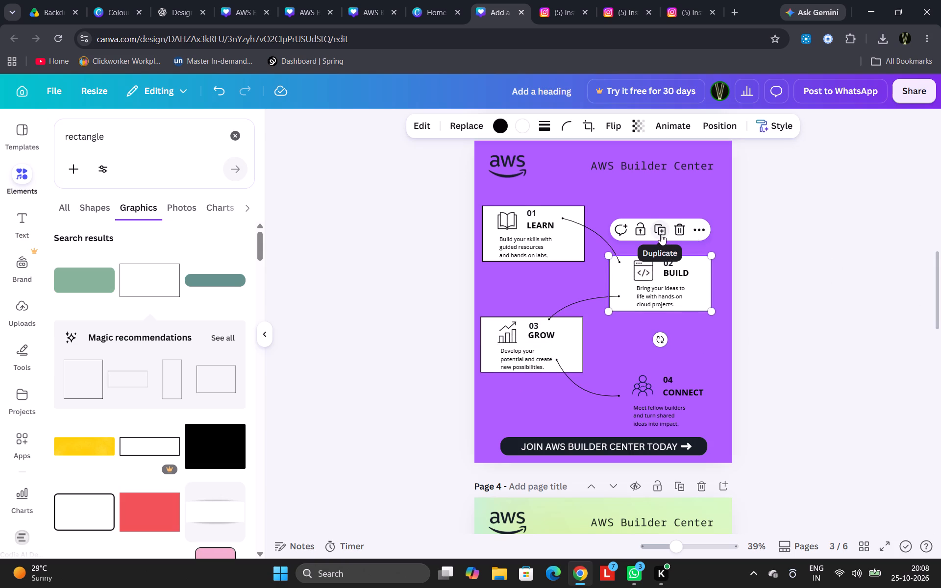
left_click(661, 234)
left_click_drag(672, 289, 680, 403)
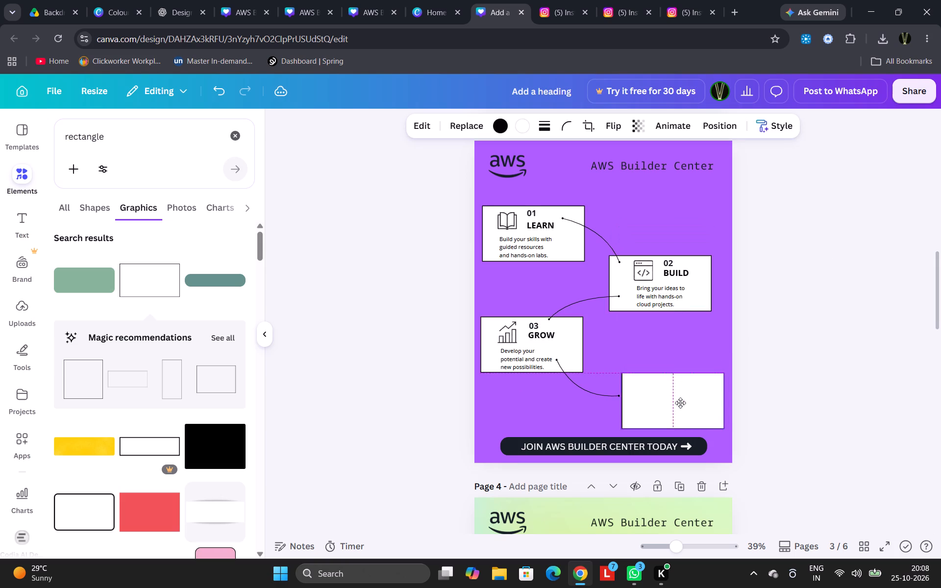
left_click_drag(680, 403, 668, 402)
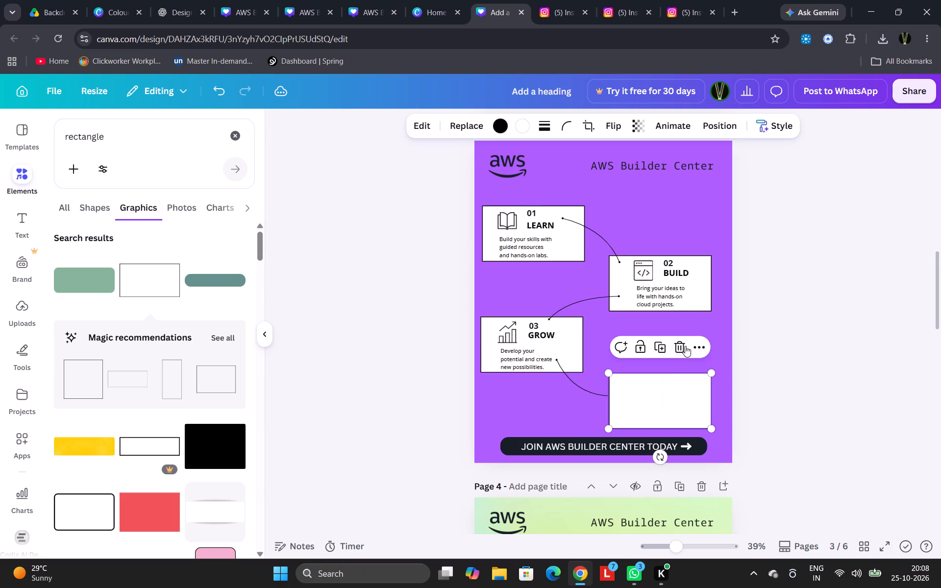
left_click(697, 343)
left_click(748, 199)
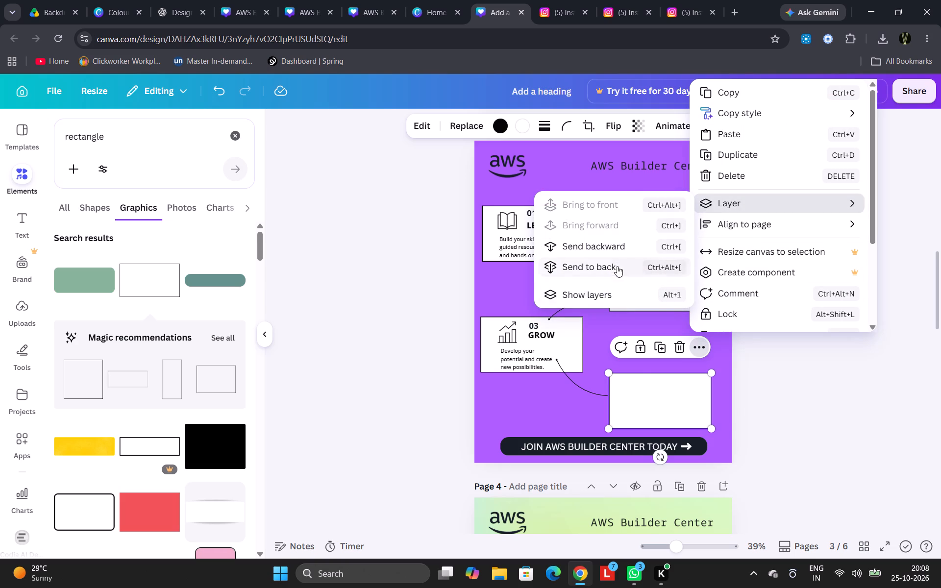
left_click(617, 266)
left_click(886, 375)
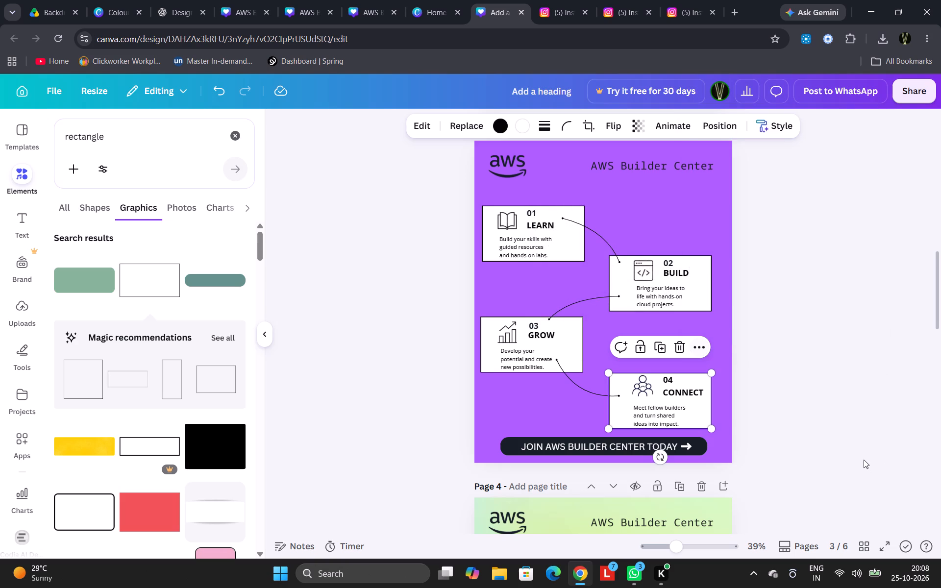
Nudge the number 04 down to sit closer above the CONNECT heading.
left_click(669, 382)
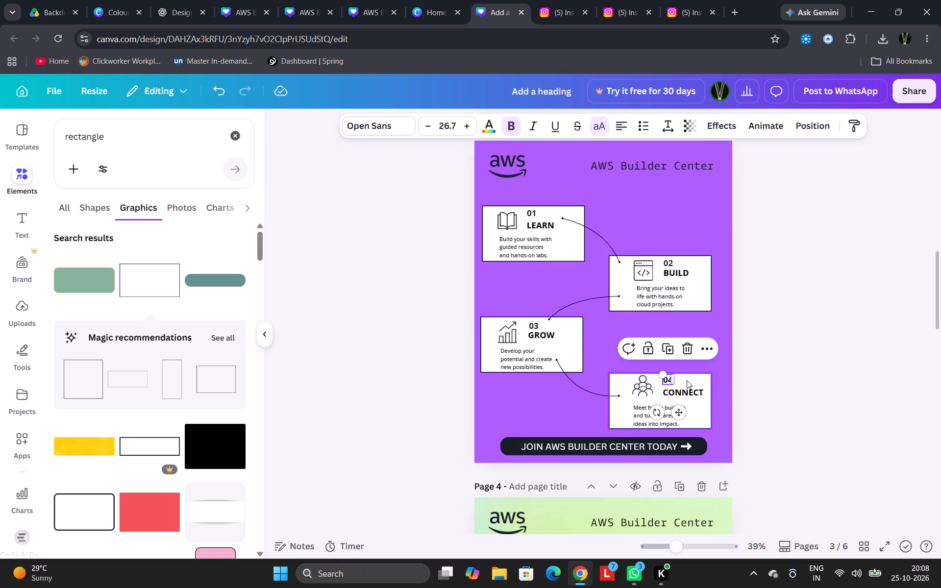
key("Down")
key("Down")
key("Down")
key("Down")
key("Down")
key("Down")
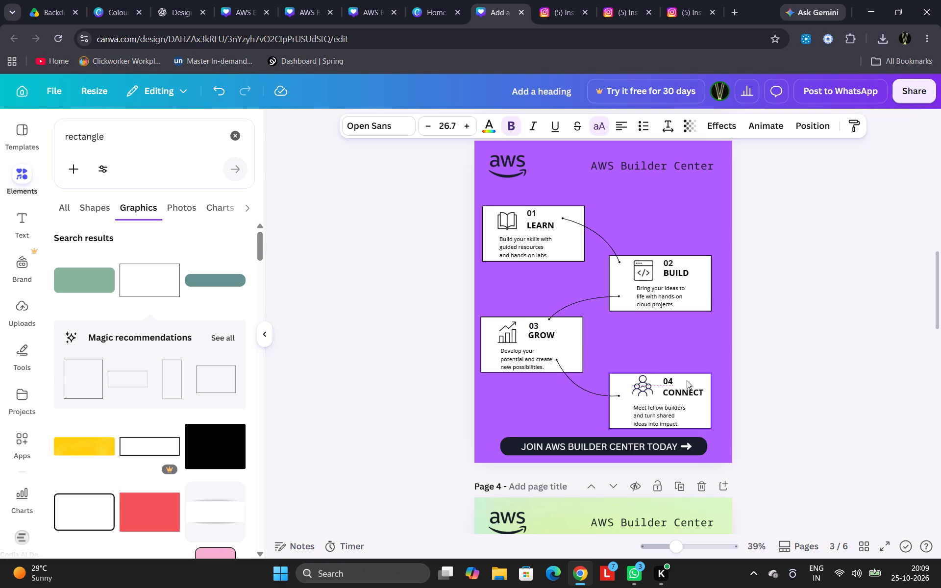
key("Down")
left_click(751, 345)
Nudge the CONNECT people icon slightly down inside its white rectangle.
left_click(641, 390)
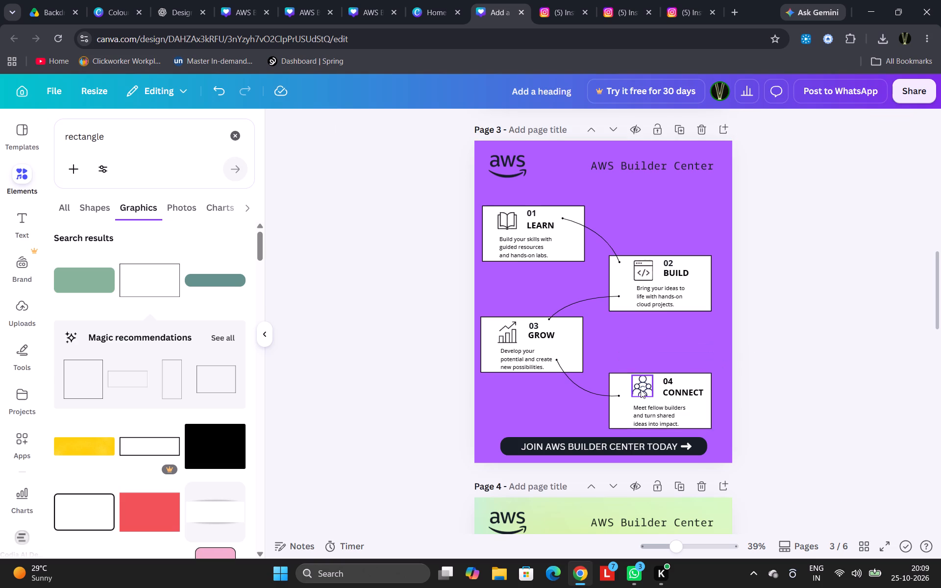
key("Down")
key("Down")
key("Down")
key("Down")
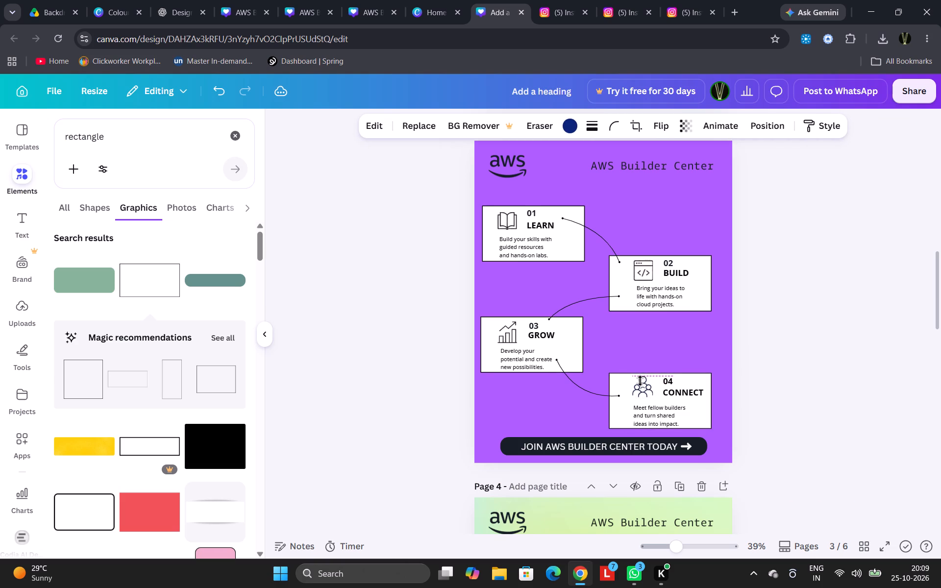
left_click(815, 294)
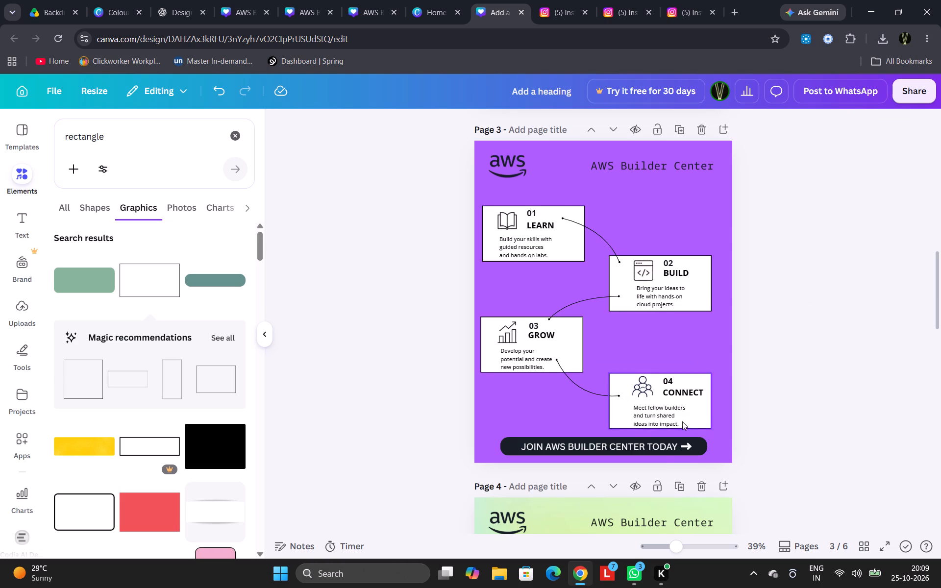
Nudge the CONNECT description text slightly up, away from the rectangle's bottom edge.
left_click(675, 416)
key("Up")
key("Up")
key("Up")
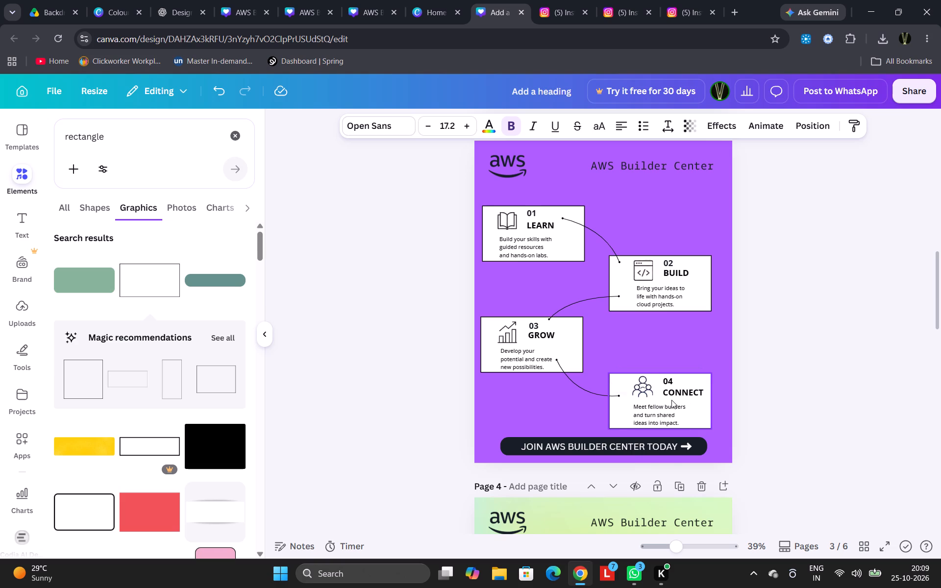
key("Up")
key("Up")
left_click(940, 341)
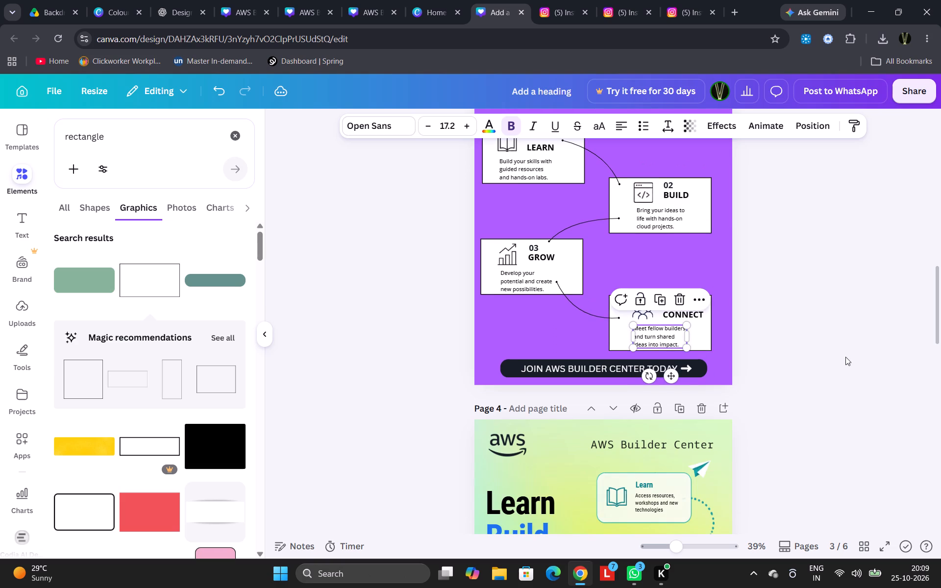
left_click(849, 338)
Nudge the LEARN description text slightly up inside its white rectangle.
scroll(853, 334, "up", 2)
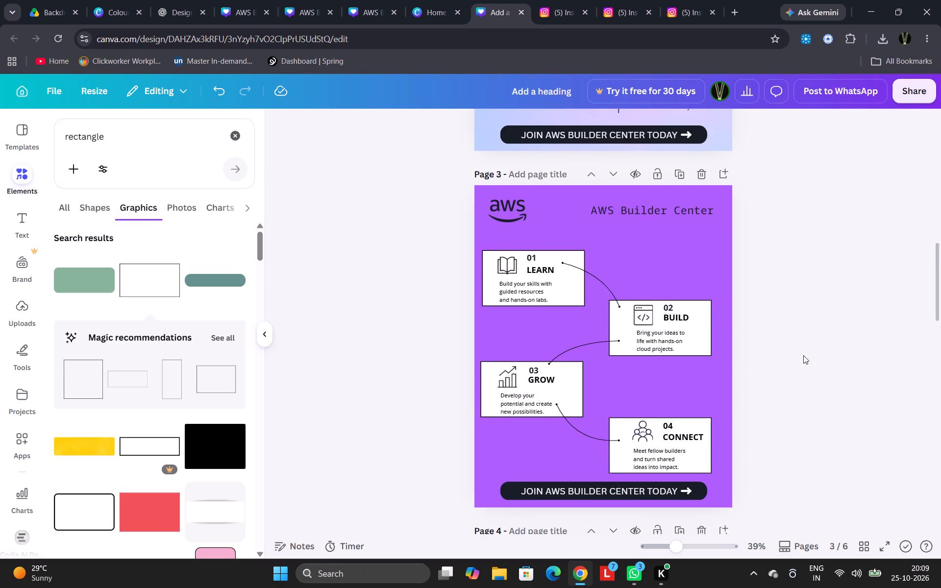
left_click(538, 292)
key("Up")
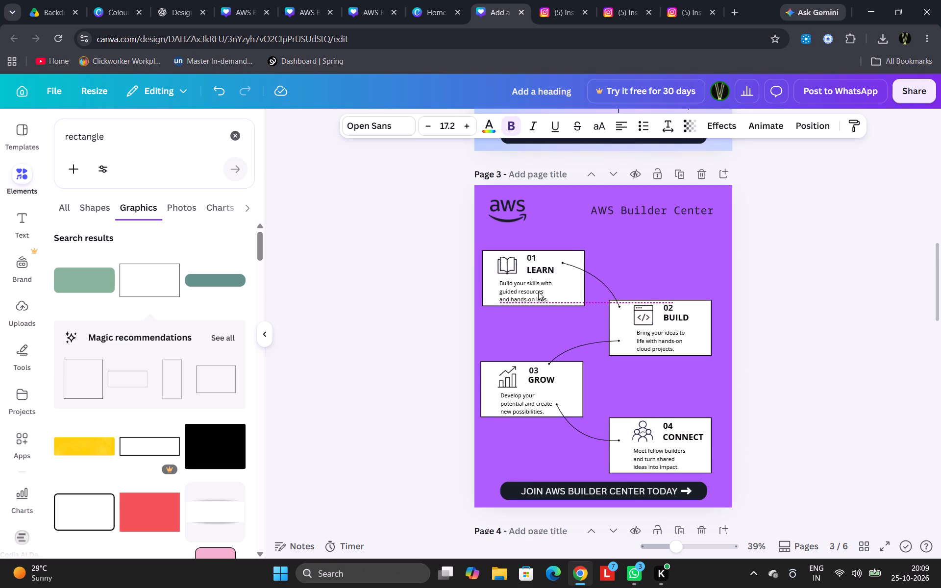
key("Up")
key("Up")
key("Up")
left_click(811, 267)
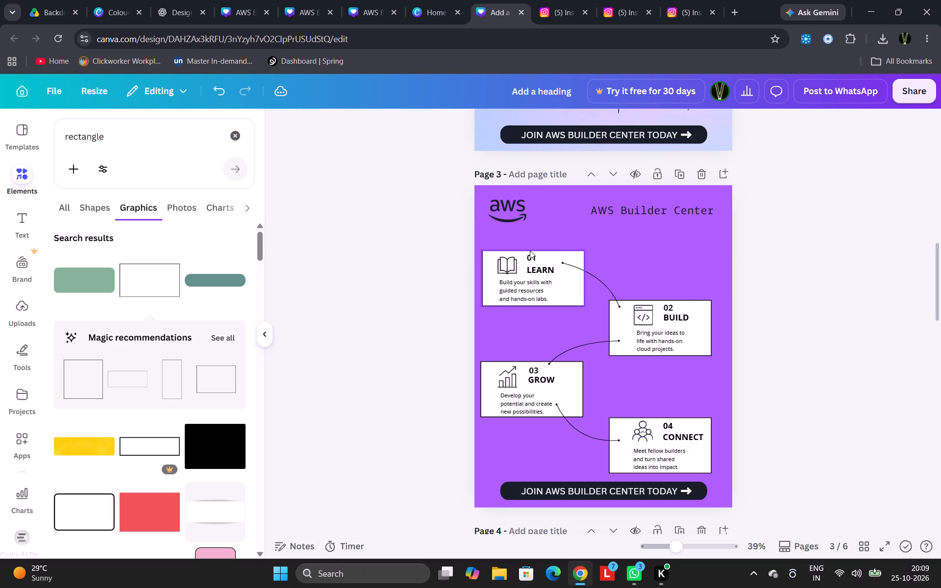
Nudge the number 01 slightly down, closer to the LEARN heading.
left_click(536, 258)
key("Down")
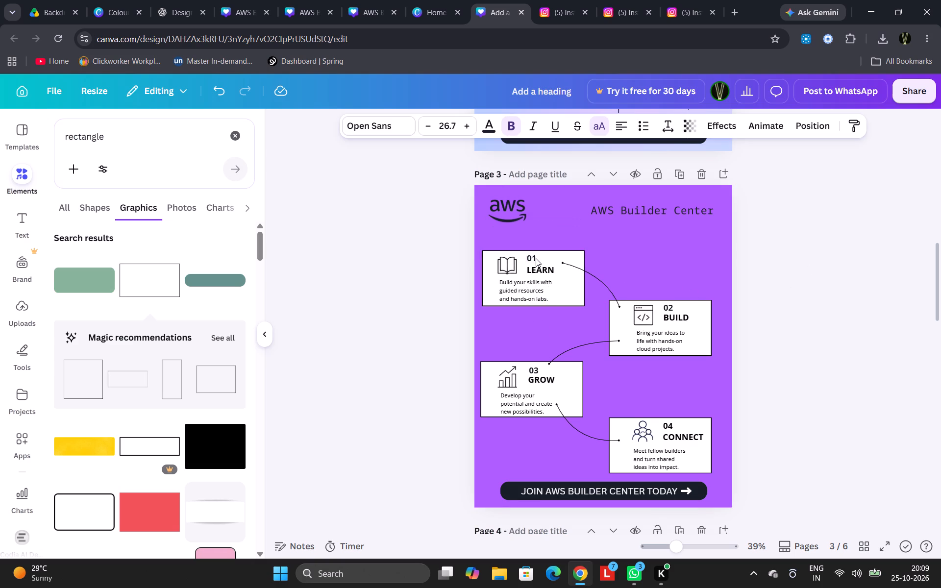
key("Down")
key("Down")
key("Down")
key("Down")
key("Down")
left_click(811, 227)
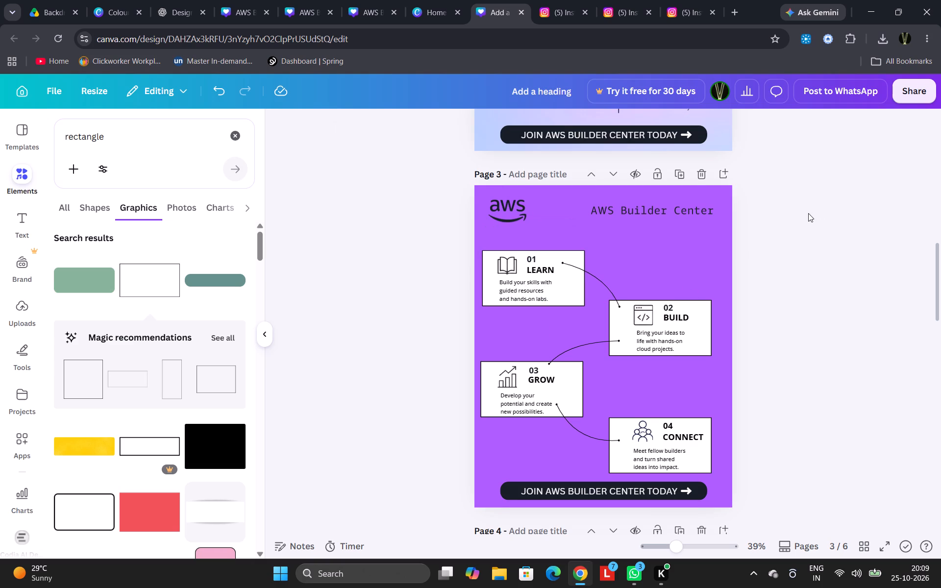
Search the graphics library for clouds and browse the results for a suitable cloud graphic.
scroll(800, 284, "up", 8)
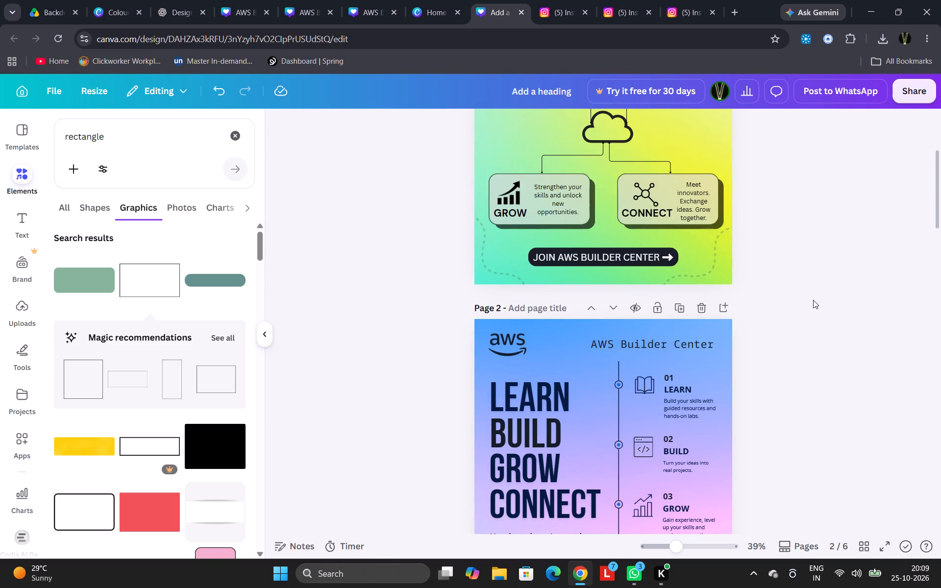
scroll(814, 291, "down", 7)
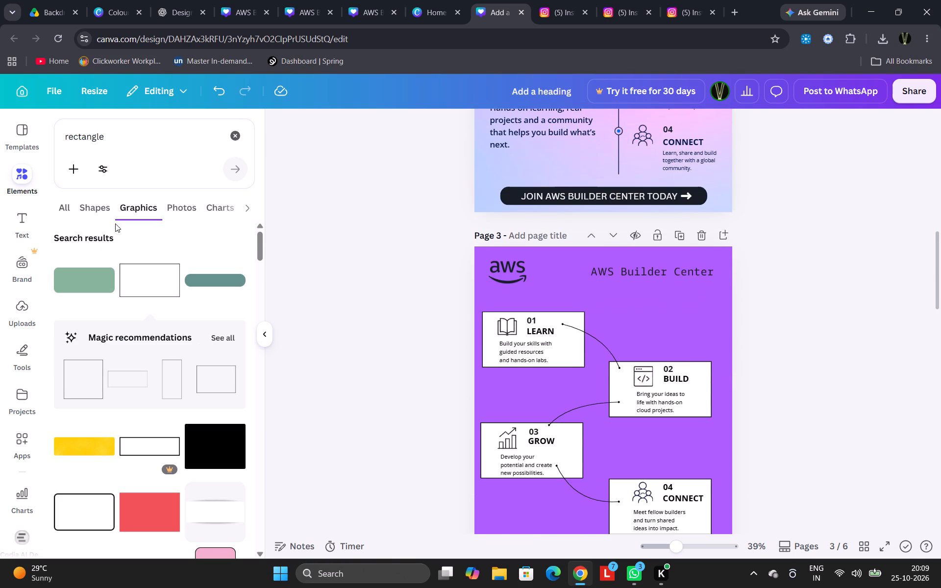
left_click_drag(150, 141, 62, 138)
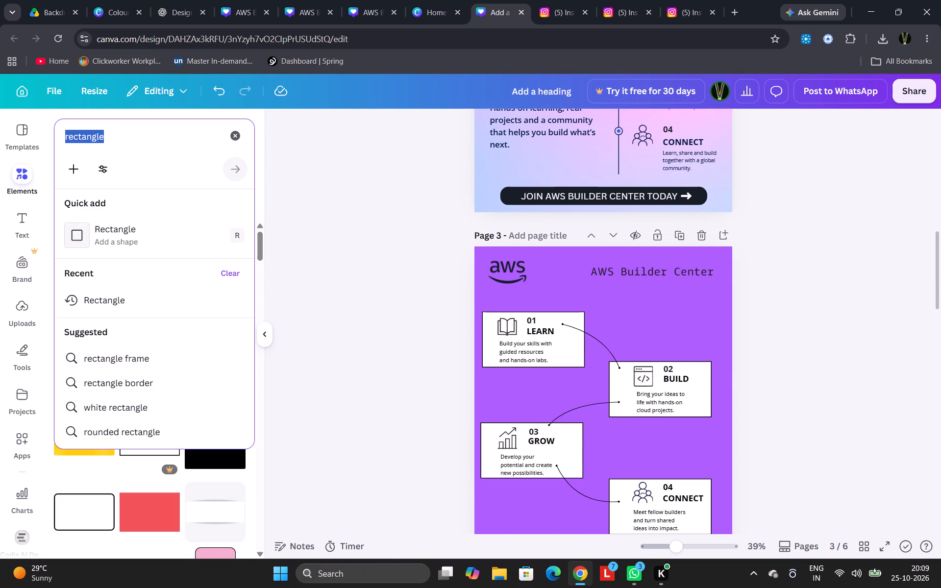
type("clouds")
key("Return")
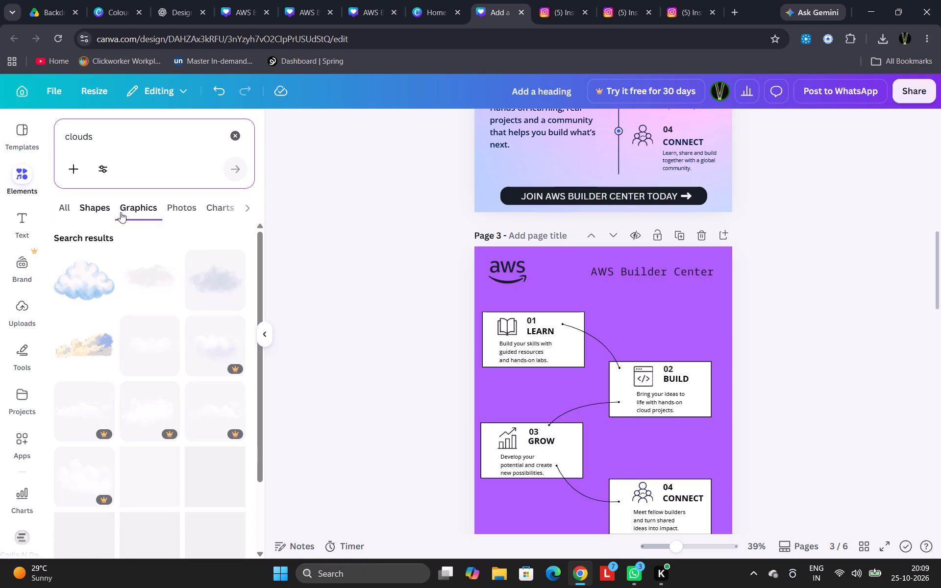
scroll(189, 307, "down", 3)
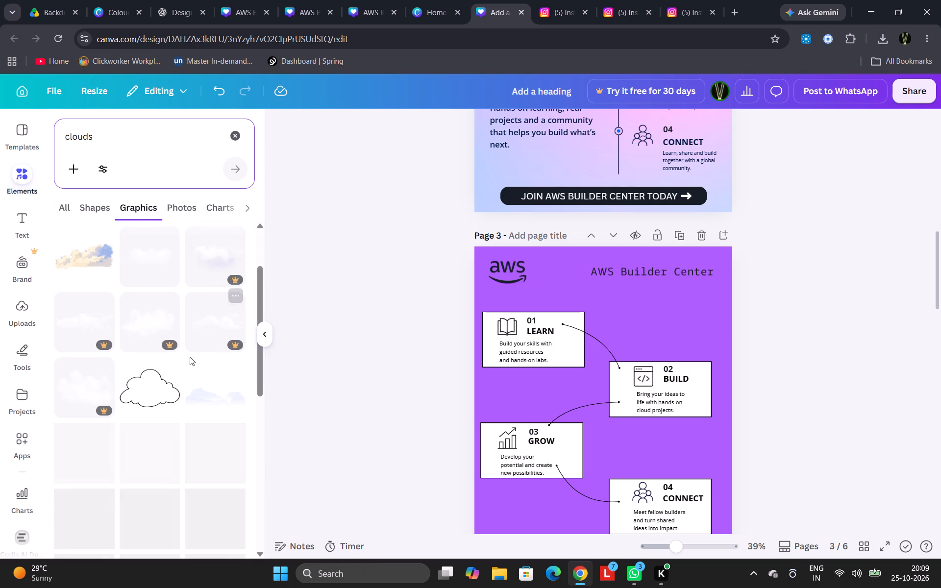
scroll(195, 354, "down", 4)
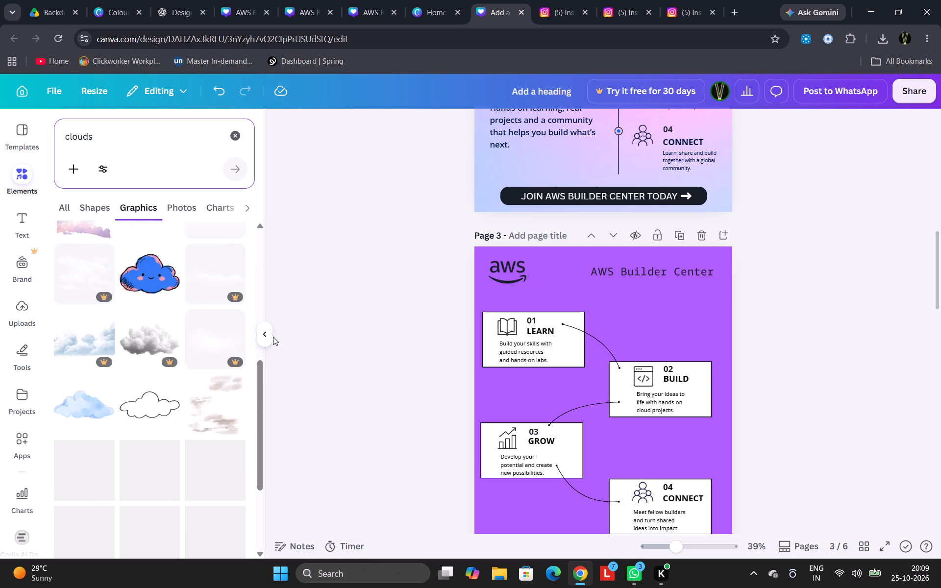
scroll(267, 342, "down", 3)
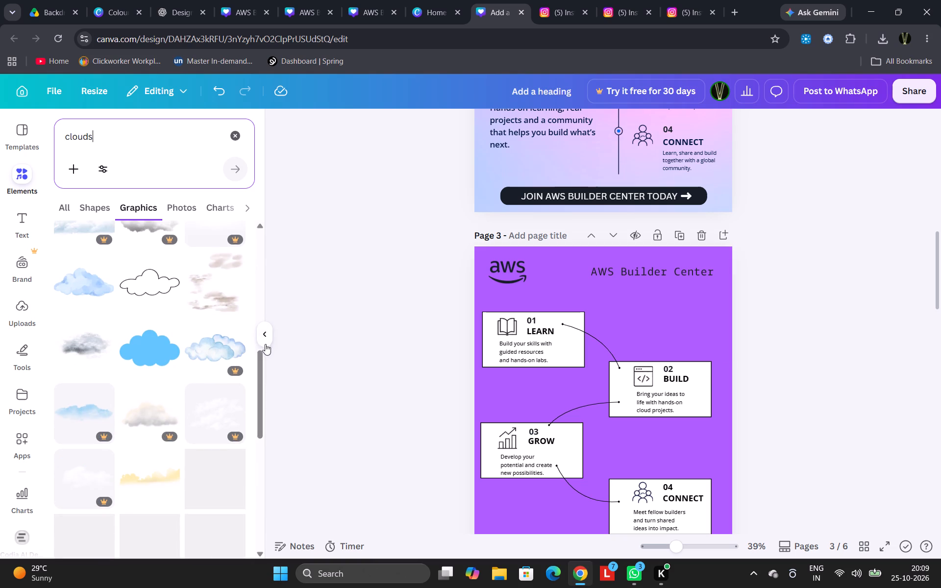
scroll(267, 340, "down", 1)
left_click(267, 340)
Copy the black cloud outline from the centre of page 1 and paste it onto page 3.
scroll(325, 348, "up", 11)
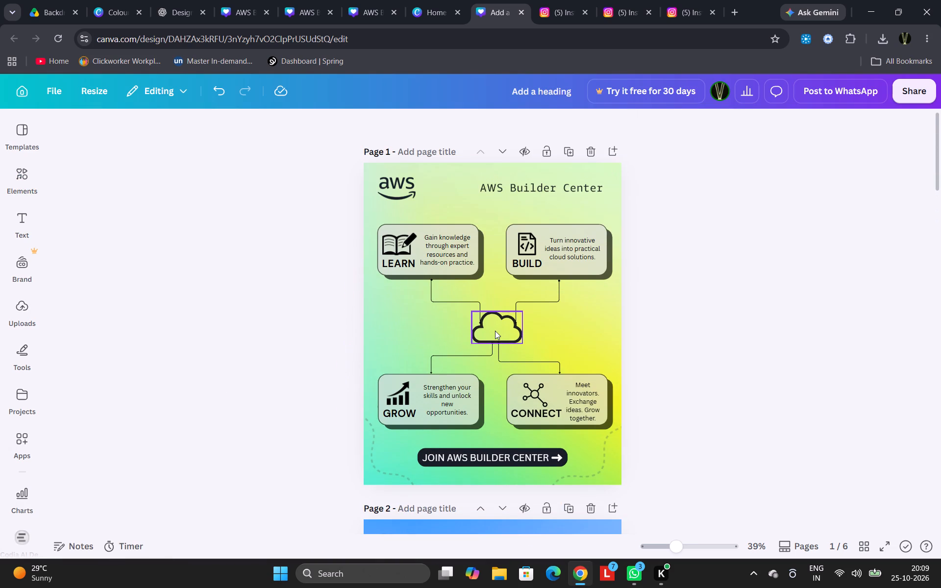
left_click(495, 331)
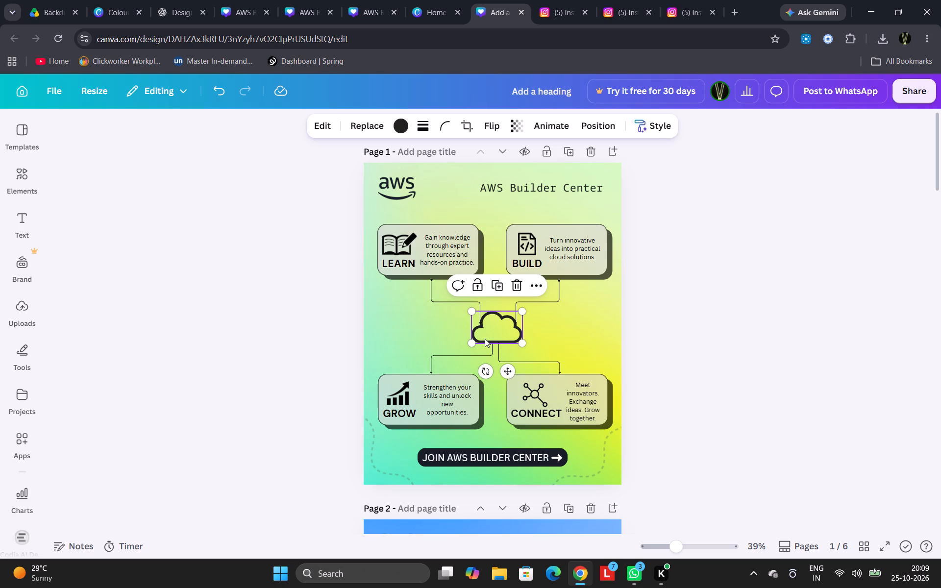
key("ctrl+c")
scroll(541, 329, "down", 12)
scroll(482, 323, "down", 4)
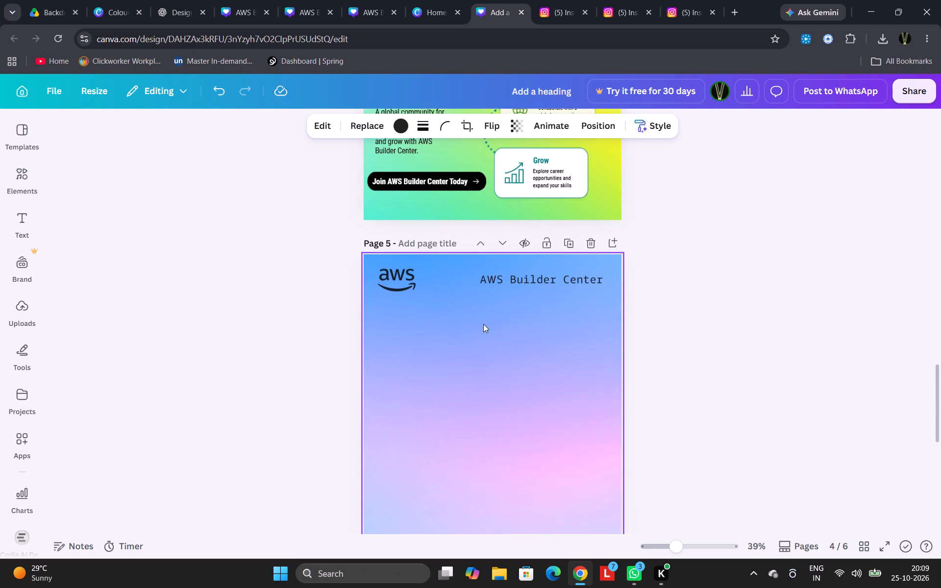
scroll(485, 336, "up", 10)
left_click(527, 230)
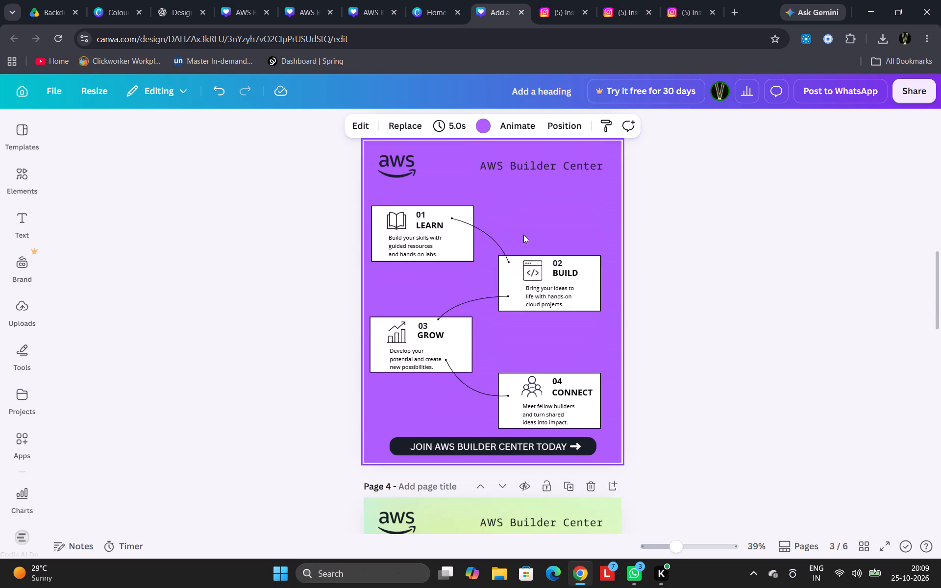
key("ctrl+v")
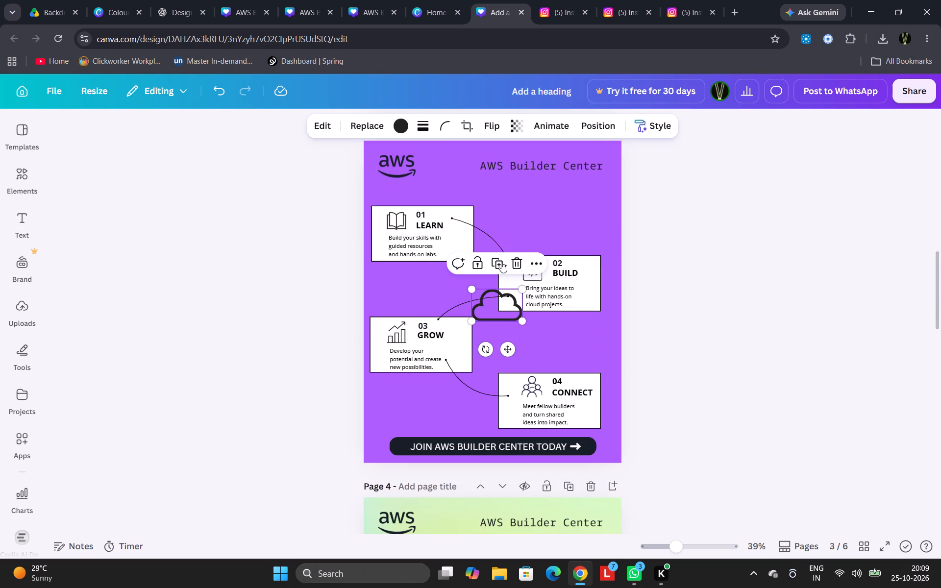
Recolour the pasted cloud outline on page 3 to white.
left_click(391, 124)
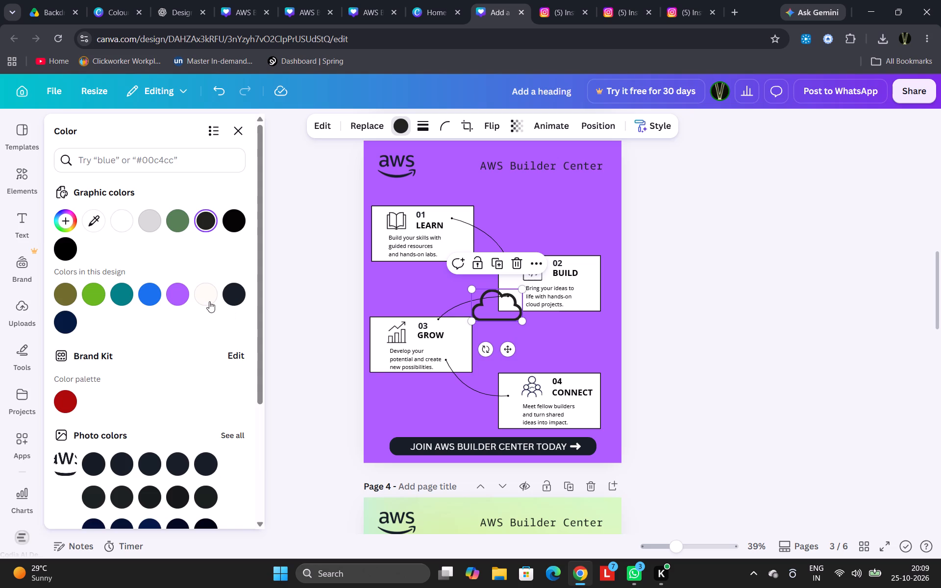
scroll(210, 303, "down", 3)
left_click(241, 420)
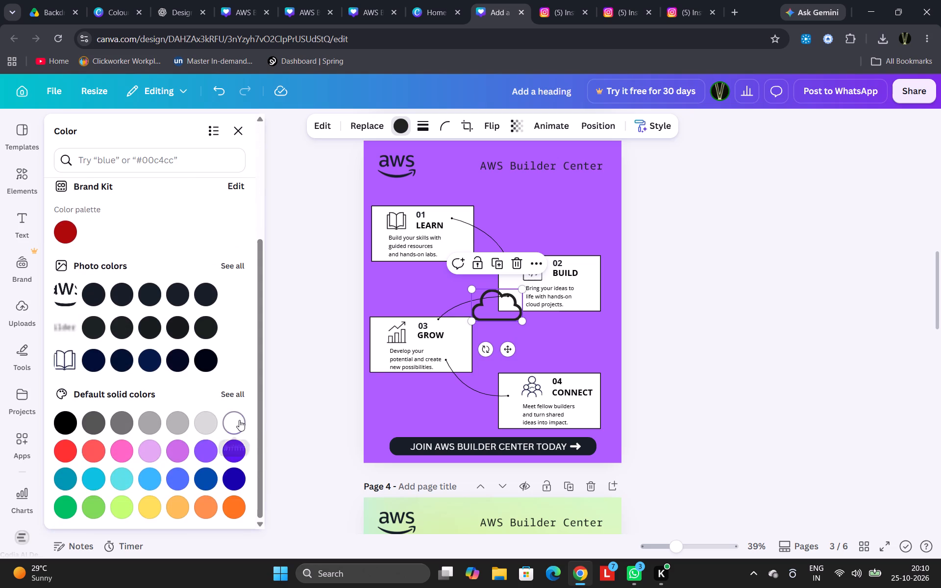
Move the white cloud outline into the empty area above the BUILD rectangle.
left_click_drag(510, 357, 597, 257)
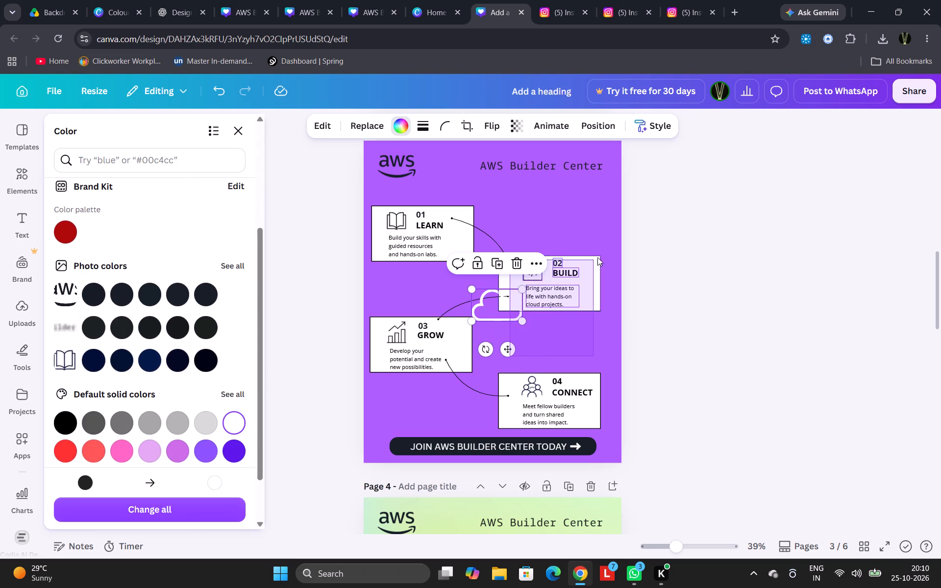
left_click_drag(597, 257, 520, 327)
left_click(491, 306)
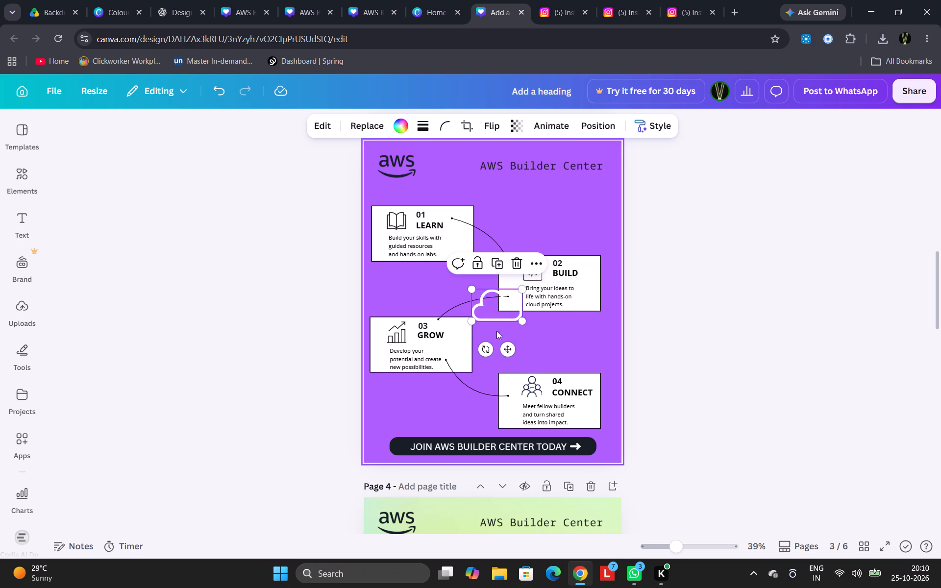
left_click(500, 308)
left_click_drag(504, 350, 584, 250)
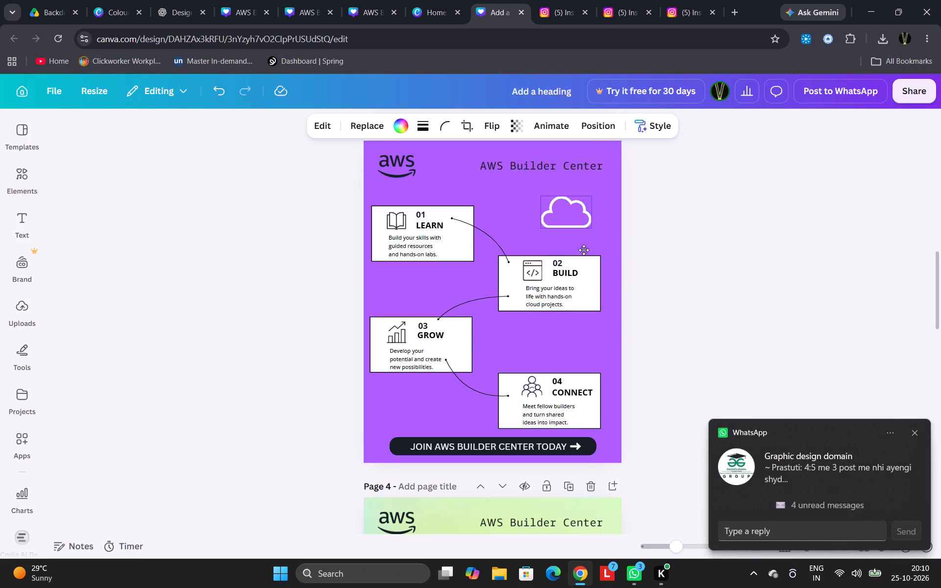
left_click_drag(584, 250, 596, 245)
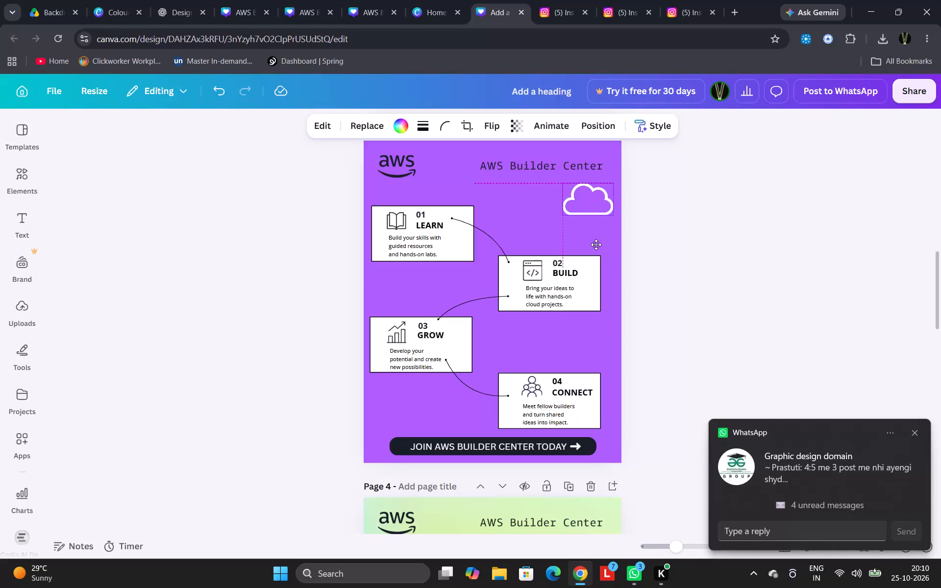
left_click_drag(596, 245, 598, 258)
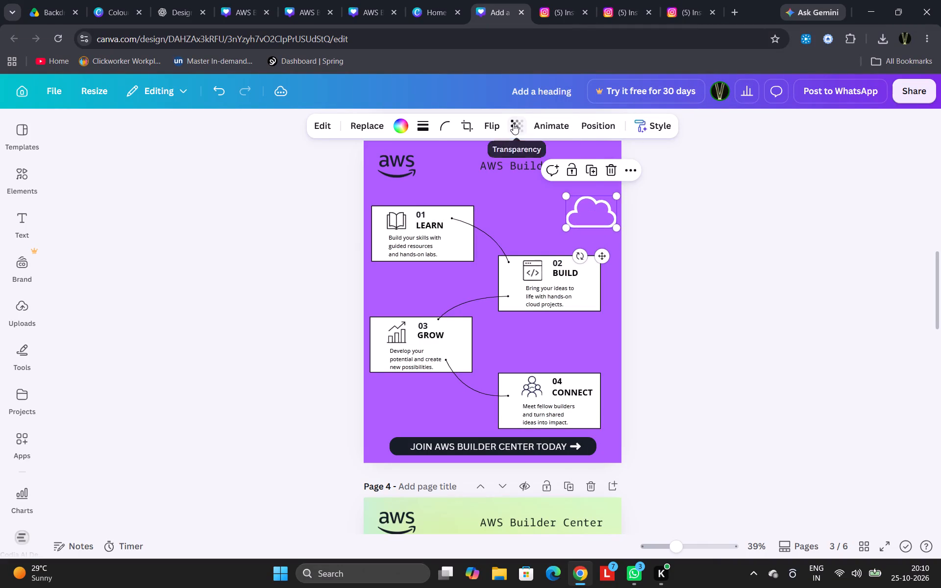
Set the cloud outline's transparency to 23.
left_click(513, 123)
left_click_drag(533, 180, 475, 177)
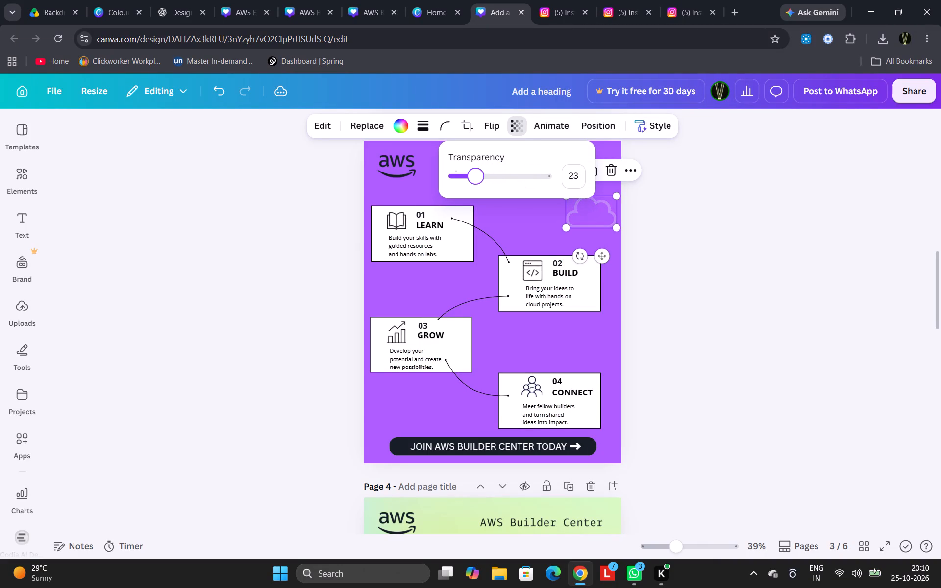
left_click_drag(475, 177, 474, 177)
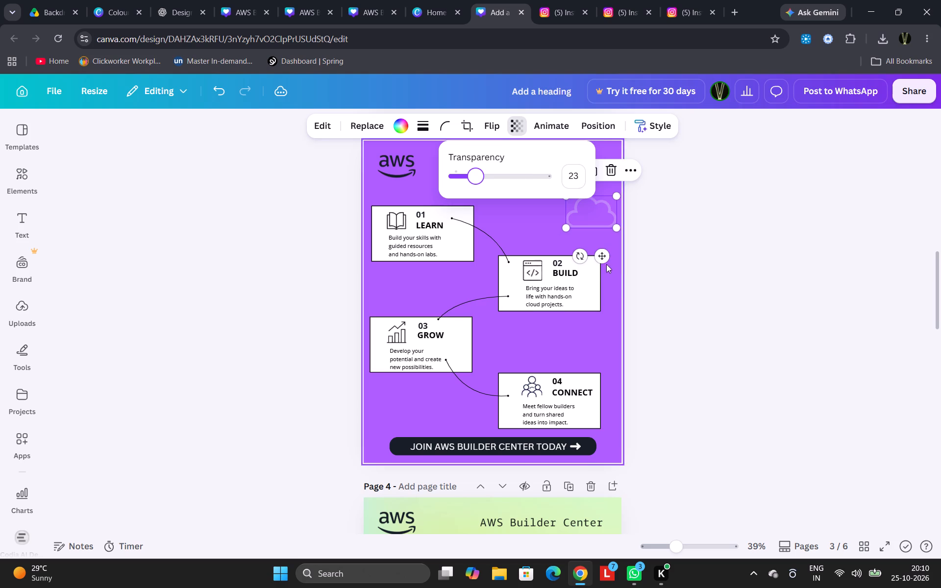
Move the faded cloud into the empty space below the GROW rectangle, just above the JOIN AWS BUILDER CENTER TODAY banner.
left_click_drag(605, 262, 423, 459)
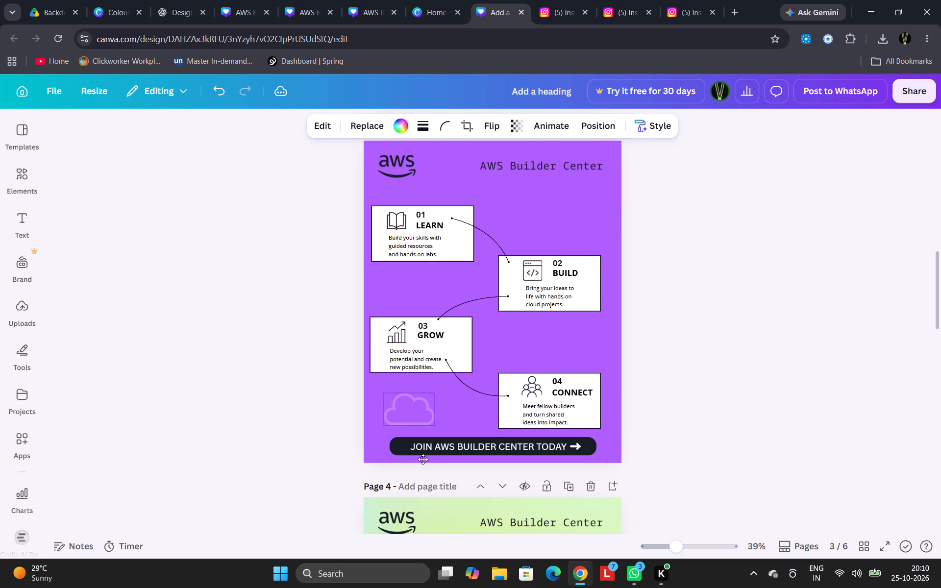
left_click_drag(423, 459, 428, 460)
left_click(835, 318)
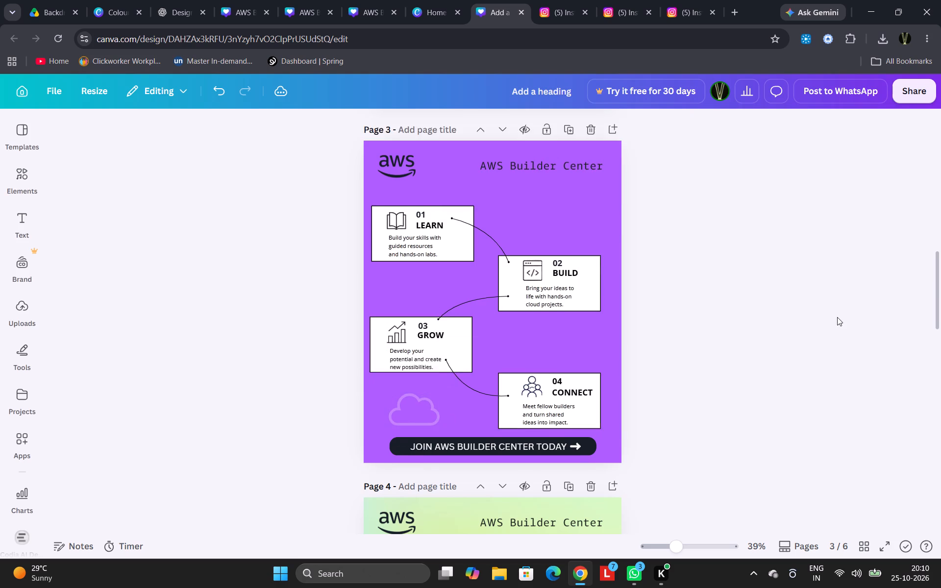
Review the poster on page 3 and compare it with the designs on pages 1 and 2.
scroll(837, 317, "down", 5)
scroll(837, 317, "up", 3)
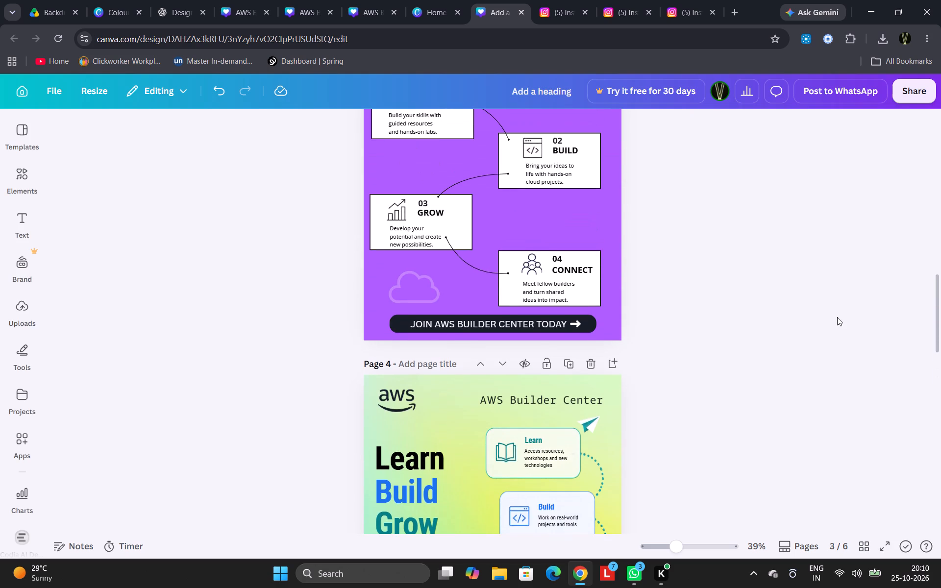
scroll(837, 317, "up", 8)
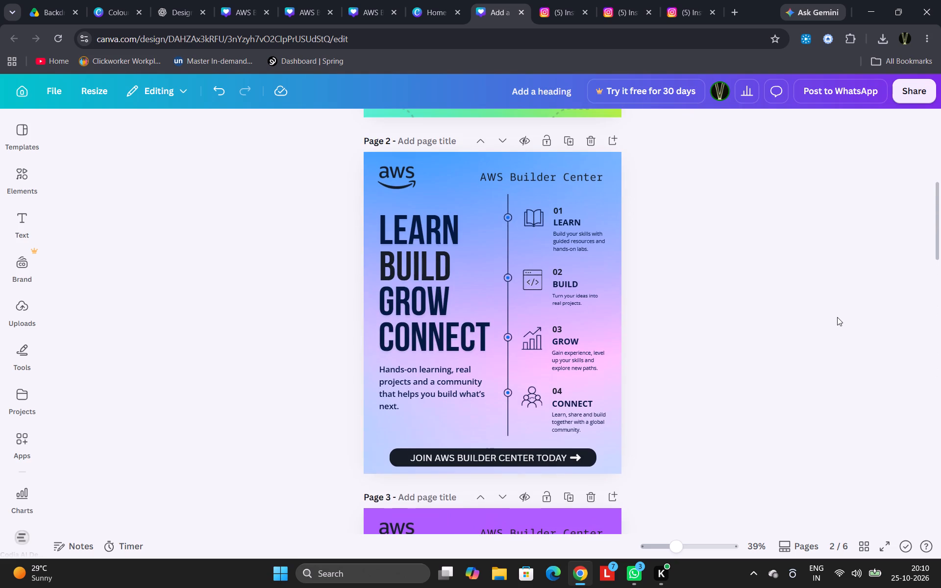
scroll(837, 317, "up", 10)
scroll(836, 317, "down", 3)
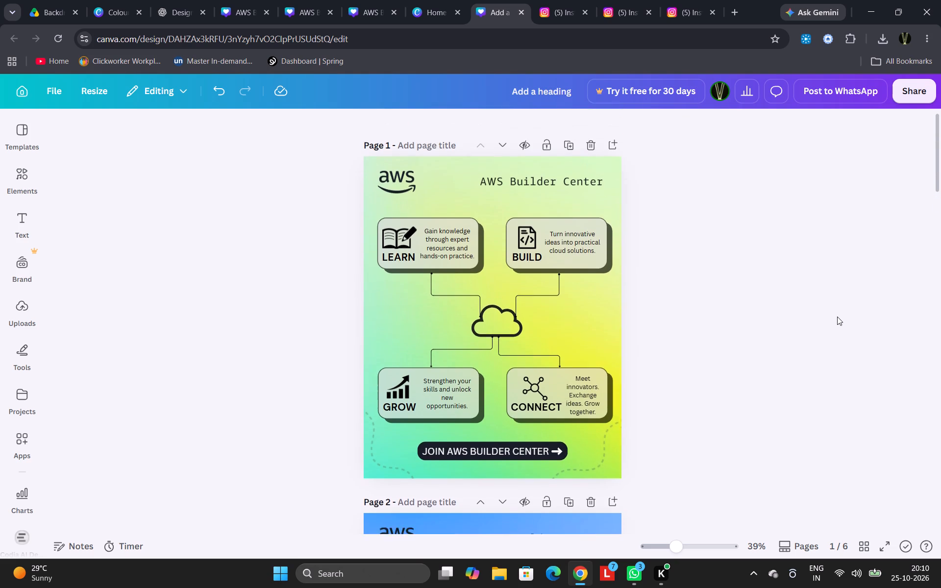
Delete page 6, which holds the beige skincare template with curved connectors.
scroll(837, 317, "down", 18)
scroll(814, 326, "down", 6)
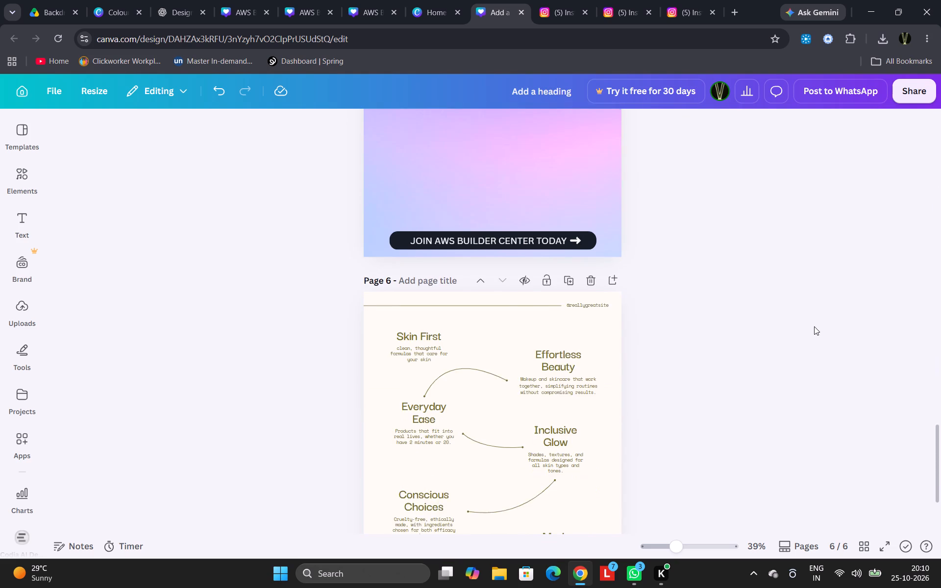
scroll(814, 326, "down", 8)
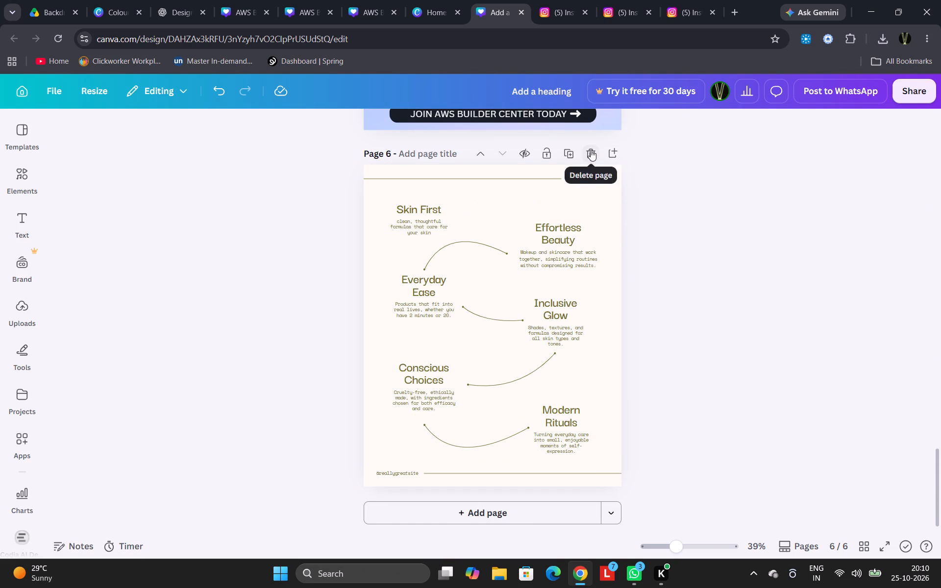
left_click(591, 150)
Add a blank page at the end and fill it with the existing AWS Builder Center design from the saved projects.
left_click(504, 520)
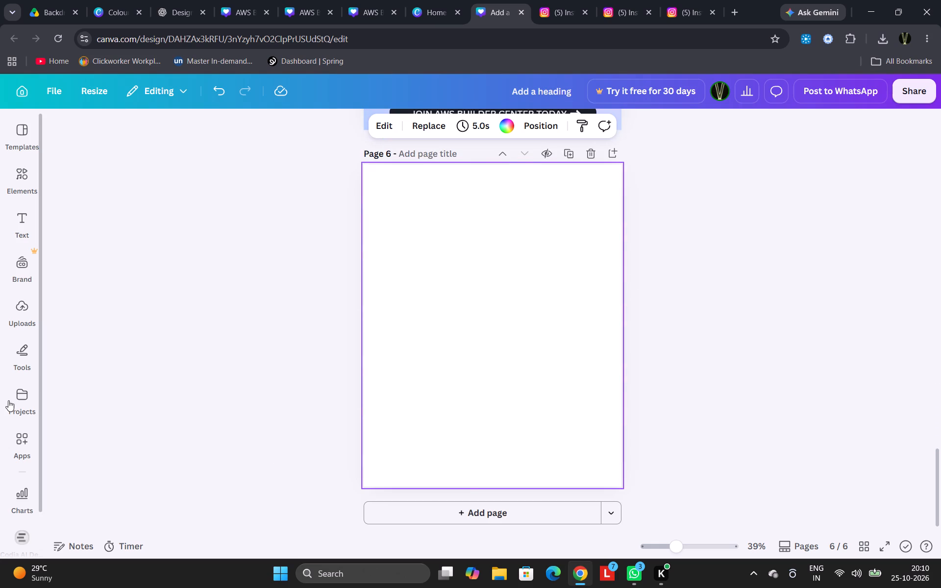
left_click(11, 400)
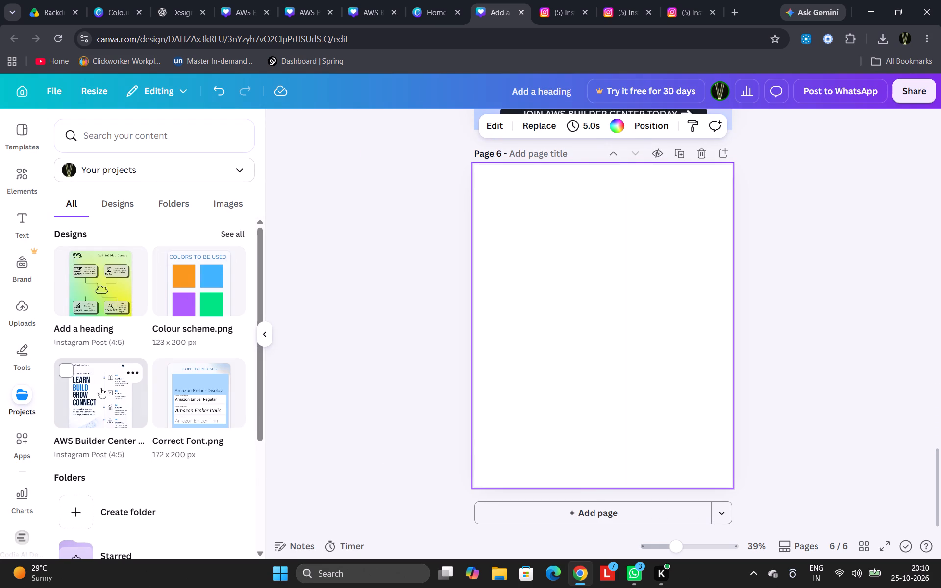
left_click(100, 393)
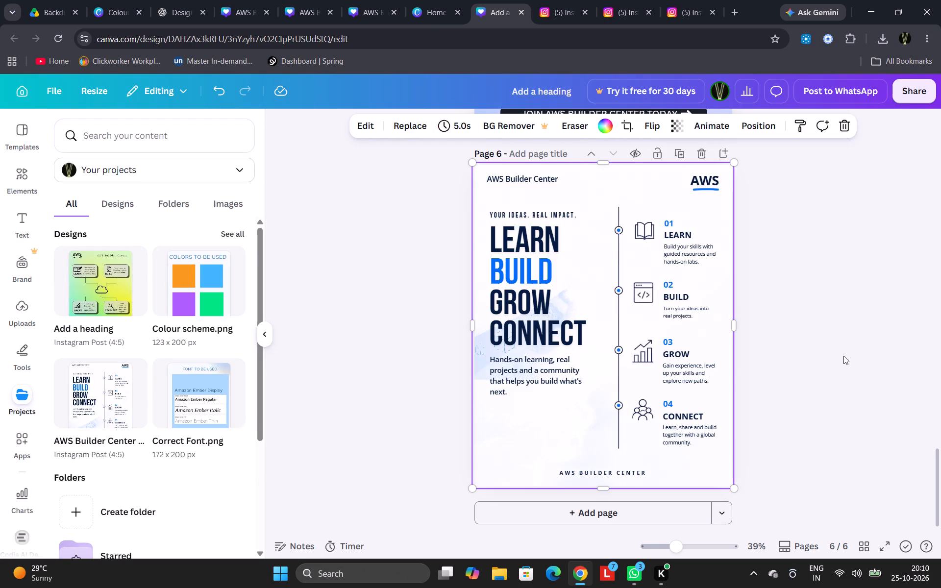
left_click(843, 356)
Search the graphics library for "cuboid" and add the black wireframe cube to page 3.
scroll(547, 317, "up", 4)
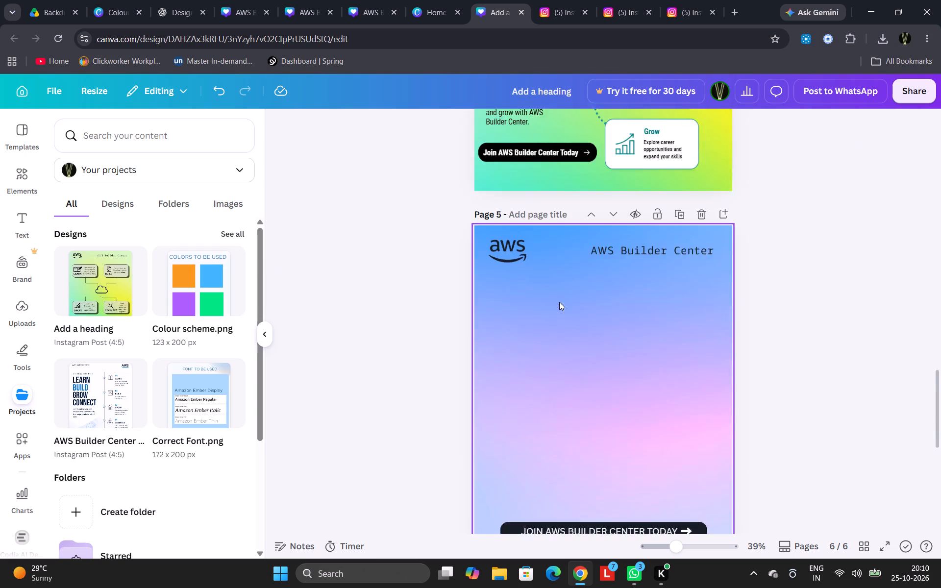
scroll(559, 302, "up", 13)
scroll(566, 343, "down", 3)
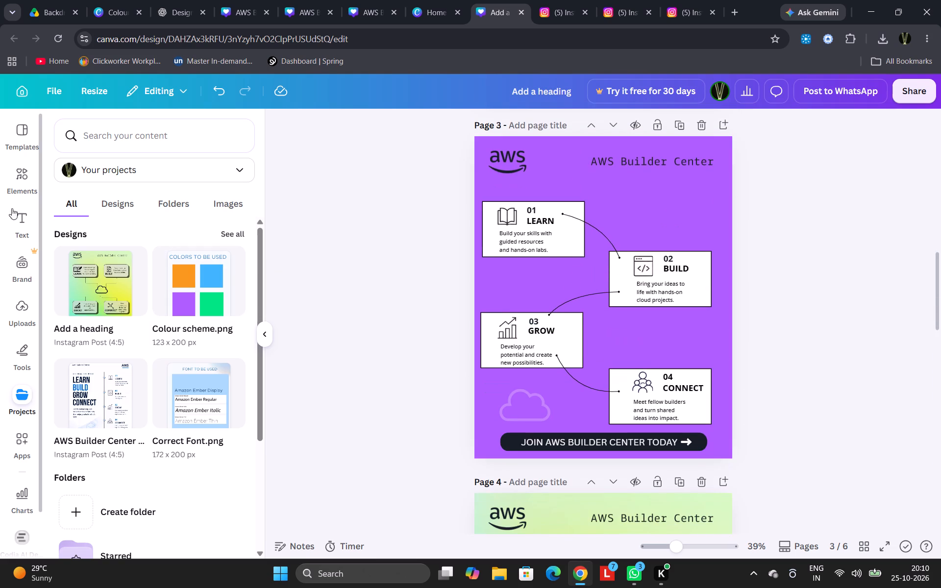
left_click(29, 181)
left_click_drag(144, 150, 98, 147)
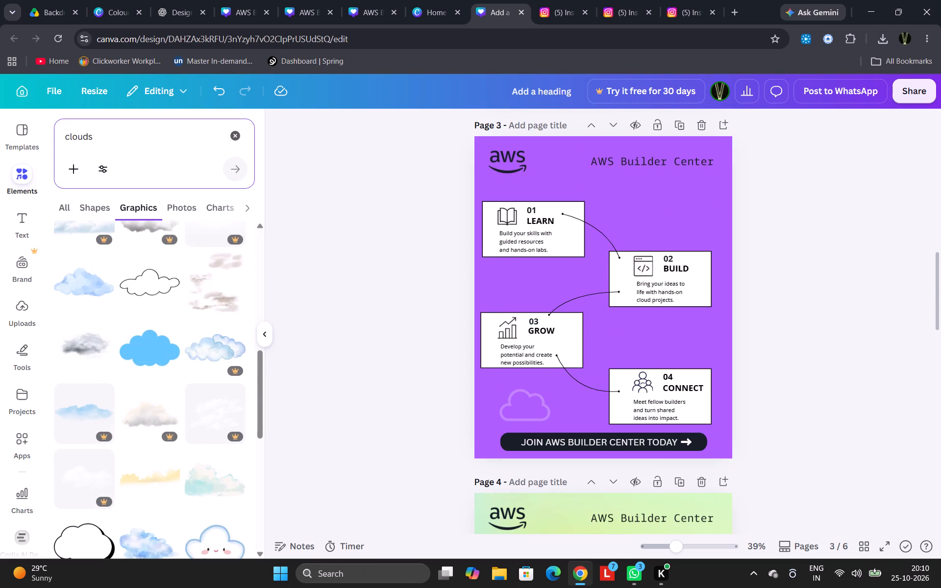
double_click(99, 146)
left_click(98, 138)
left_click_drag(93, 142, 67, 141)
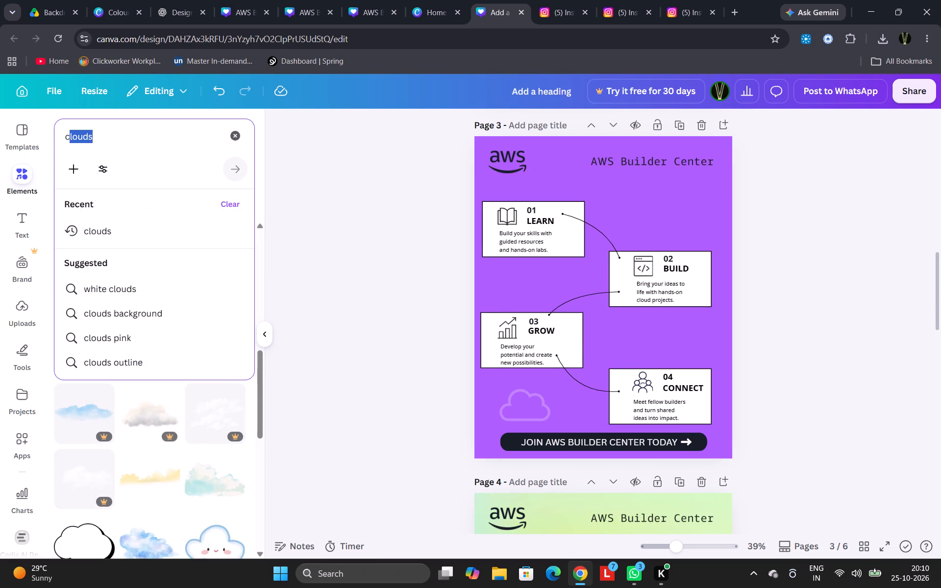
left_click_drag(67, 141, 72, 139)
key("BackSpace")
key("BackSpace")
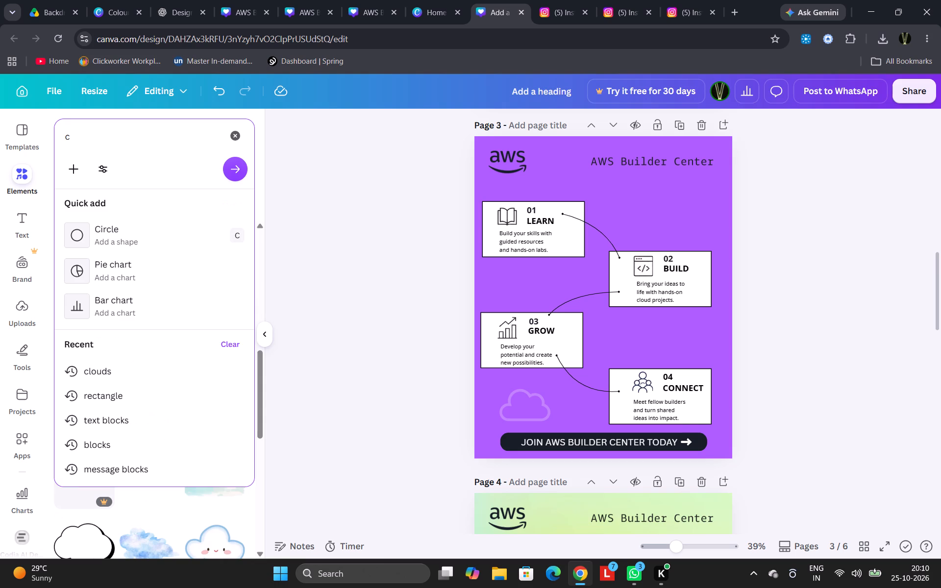
type("uboid")
key("Return")
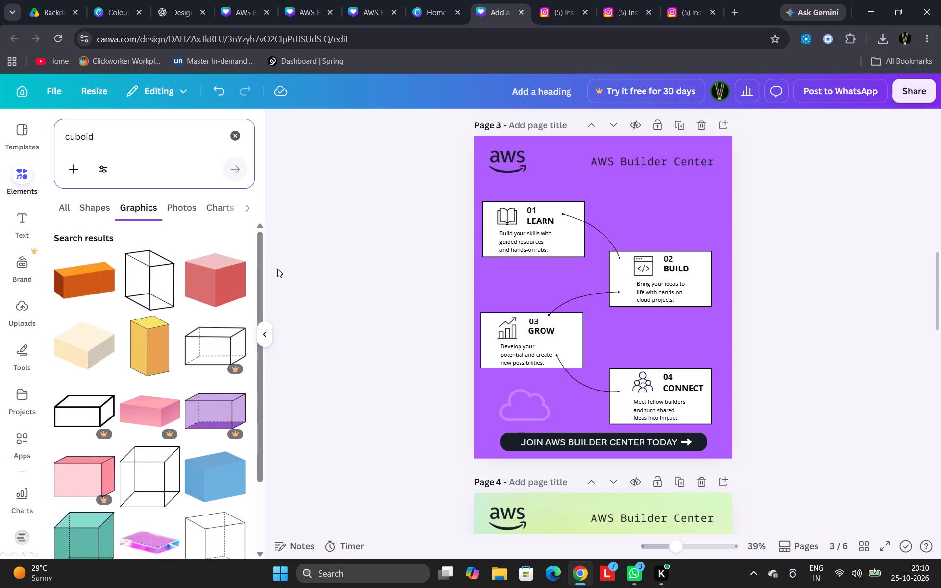
scroll(218, 305, "down", 2)
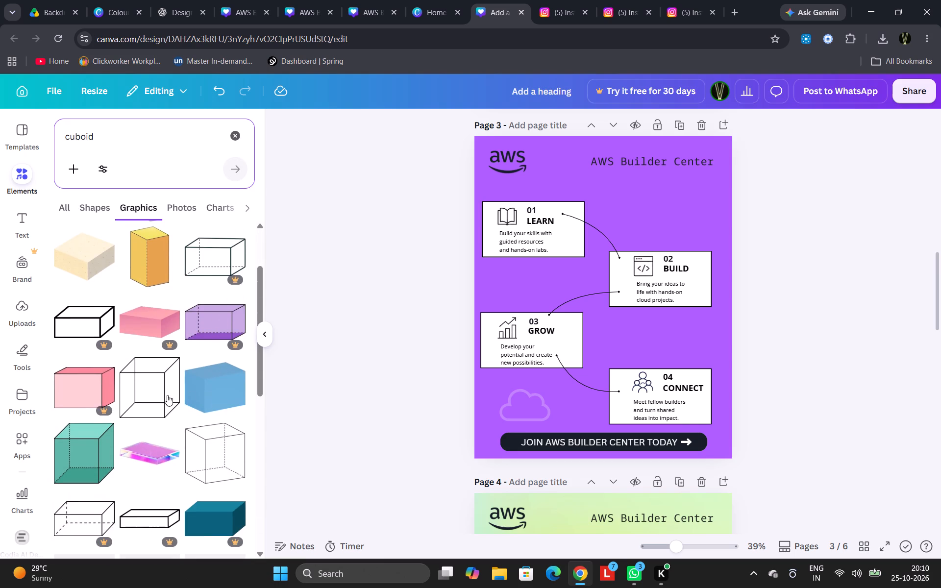
scroll(161, 386, "down", 2)
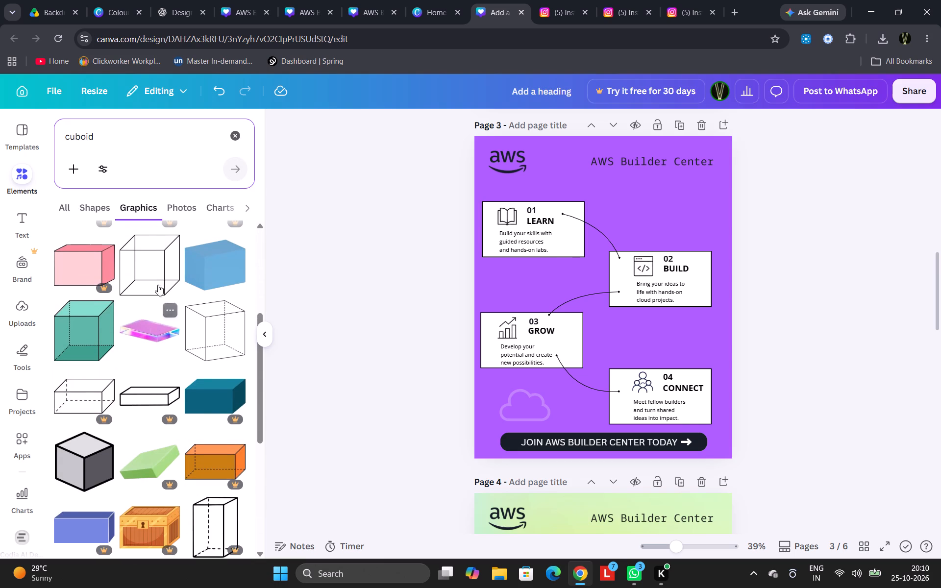
left_click(156, 269)
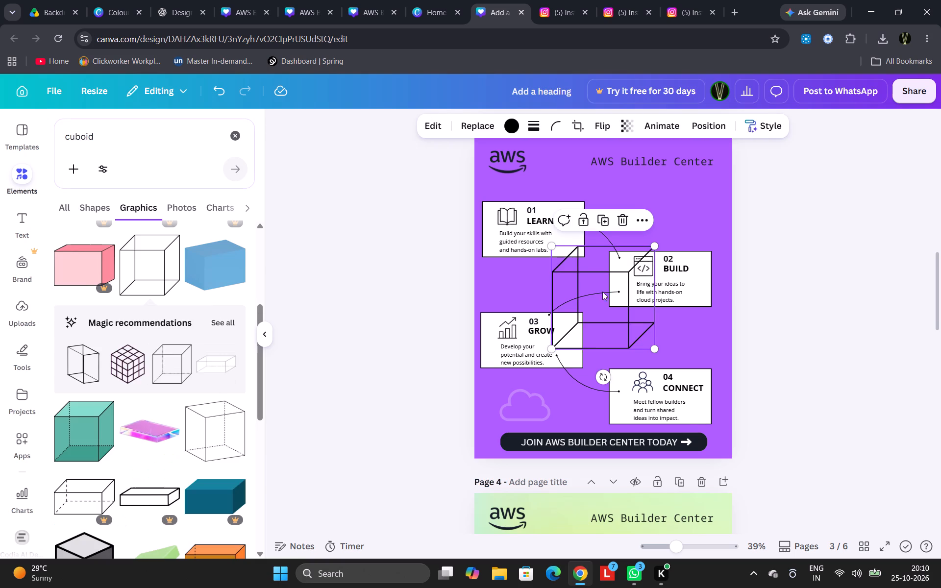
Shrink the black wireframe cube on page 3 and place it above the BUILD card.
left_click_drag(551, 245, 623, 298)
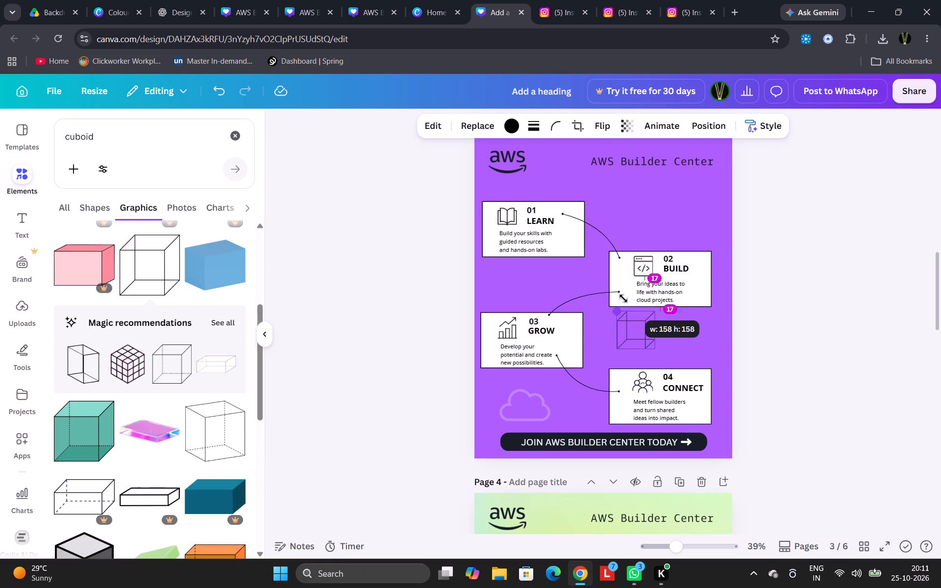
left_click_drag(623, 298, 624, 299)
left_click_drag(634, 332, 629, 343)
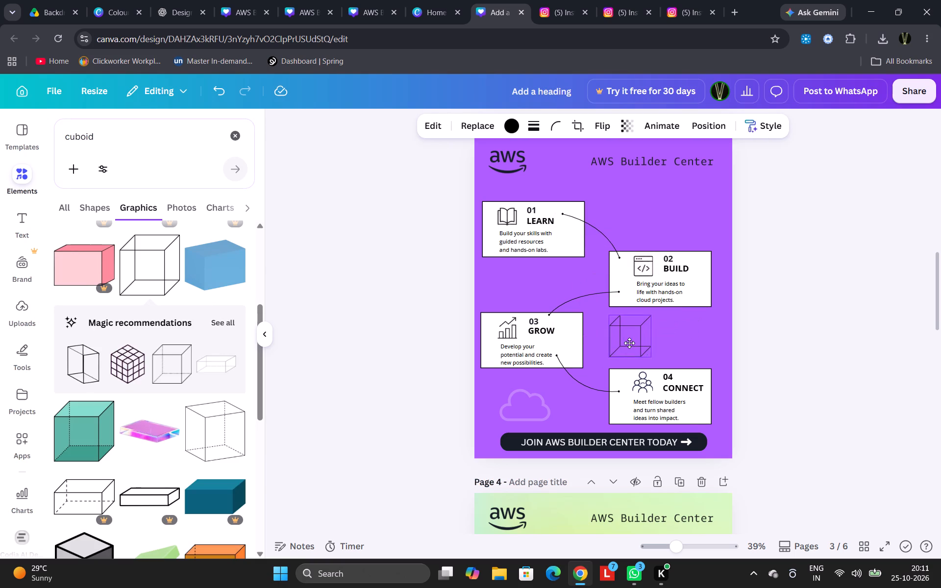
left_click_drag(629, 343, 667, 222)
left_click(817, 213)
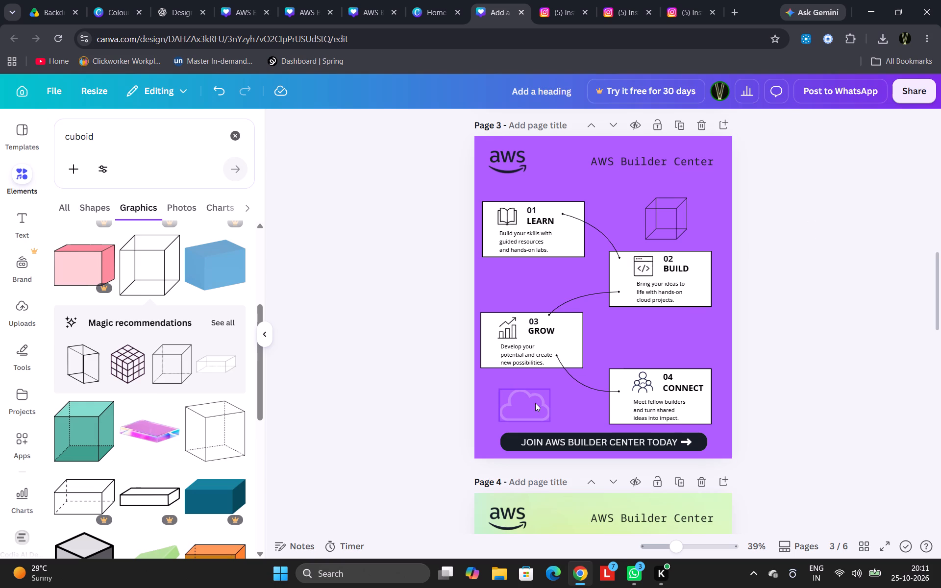
Examine the cube cluster on page 6 and browse the cuboid graphics for a similar shape.
scroll(851, 341, "down", 16)
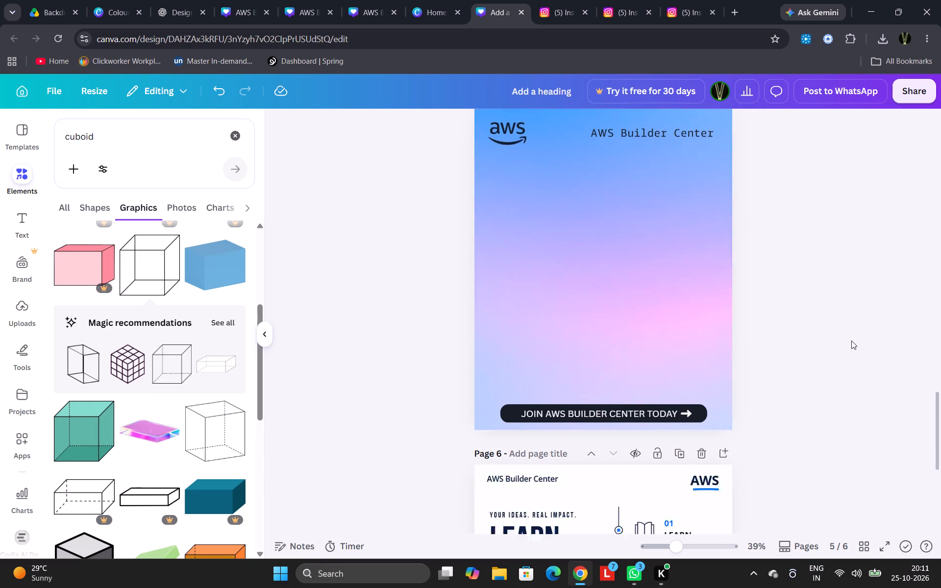
scroll(851, 341, "down", 2)
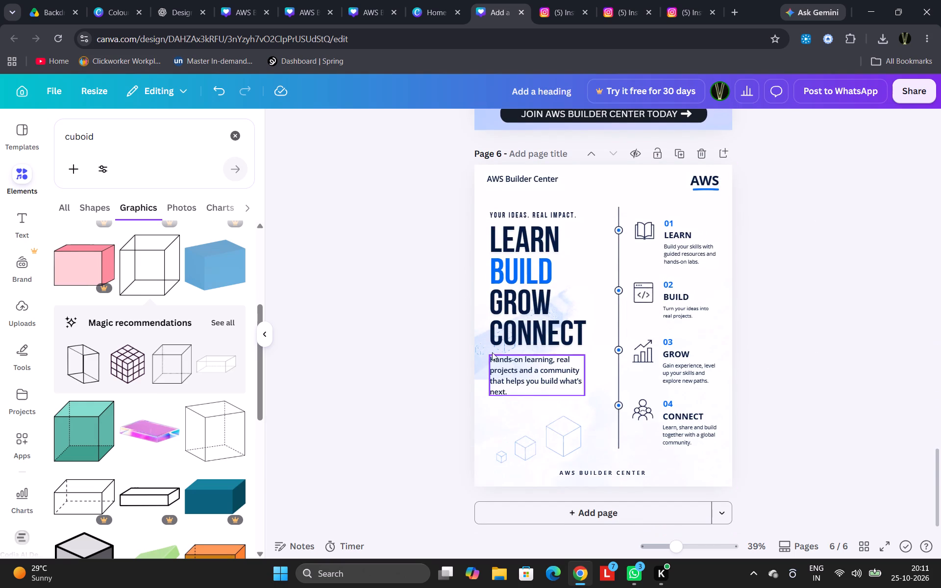
scroll(200, 366, "down", 4)
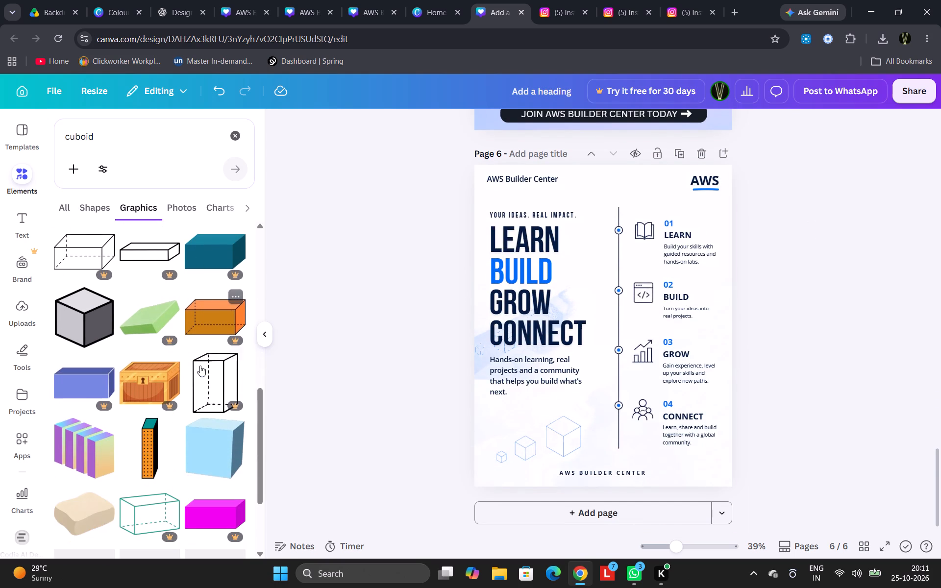
scroll(200, 366, "down", 2)
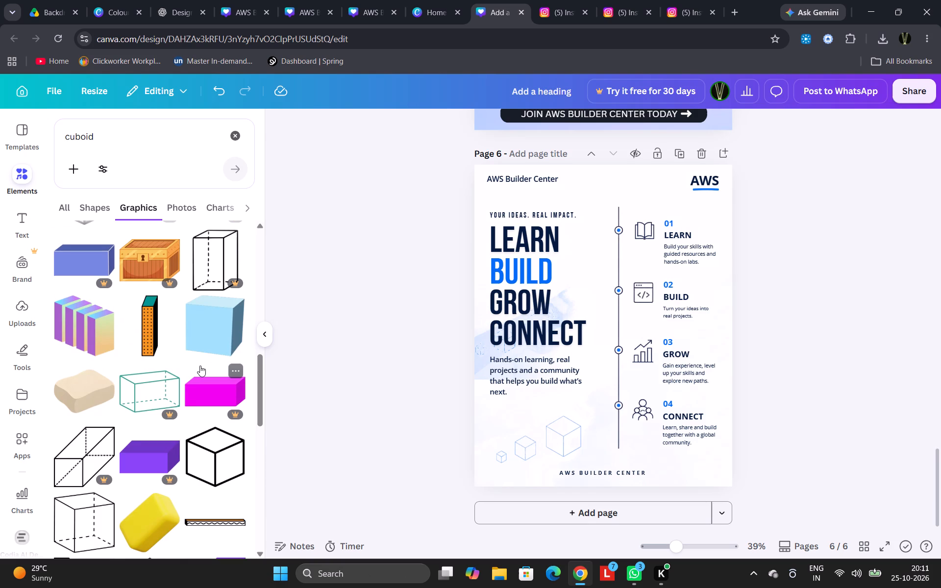
Delete the black wireframe cube above the BUILD card on page 3.
scroll(535, 402, "up", 3)
scroll(721, 390, "up", 3)
scroll(683, 319, "up", 2)
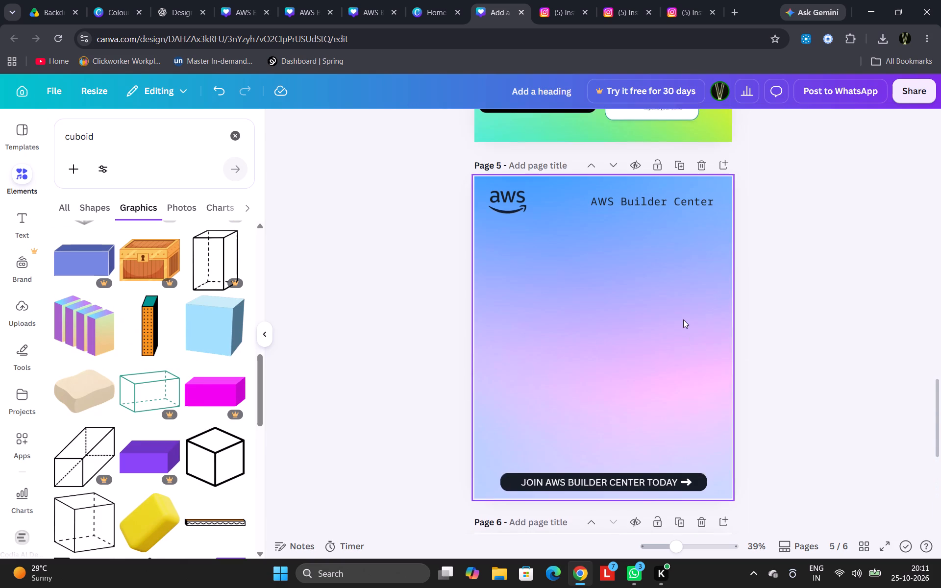
scroll(683, 319, "up", 9)
left_click(673, 221)
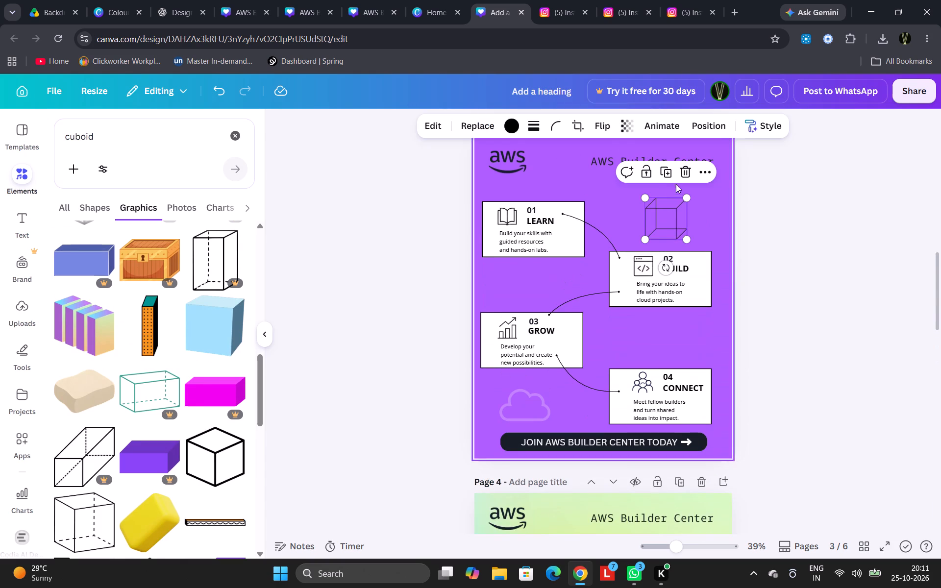
left_click(681, 177)
left_click(220, 448)
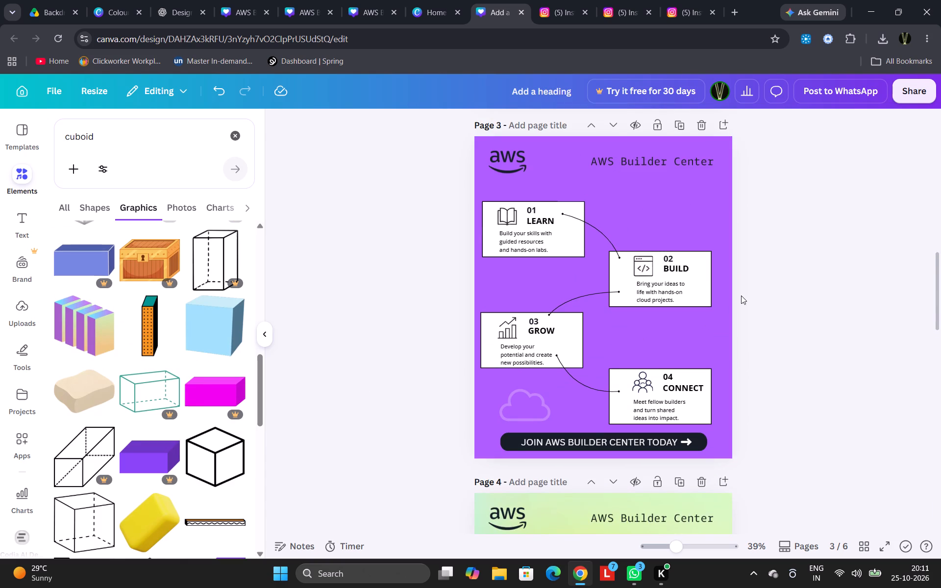
Copy the largest outlined cube from page 6 and paste it onto page 3.
scroll(826, 373, "down", 4)
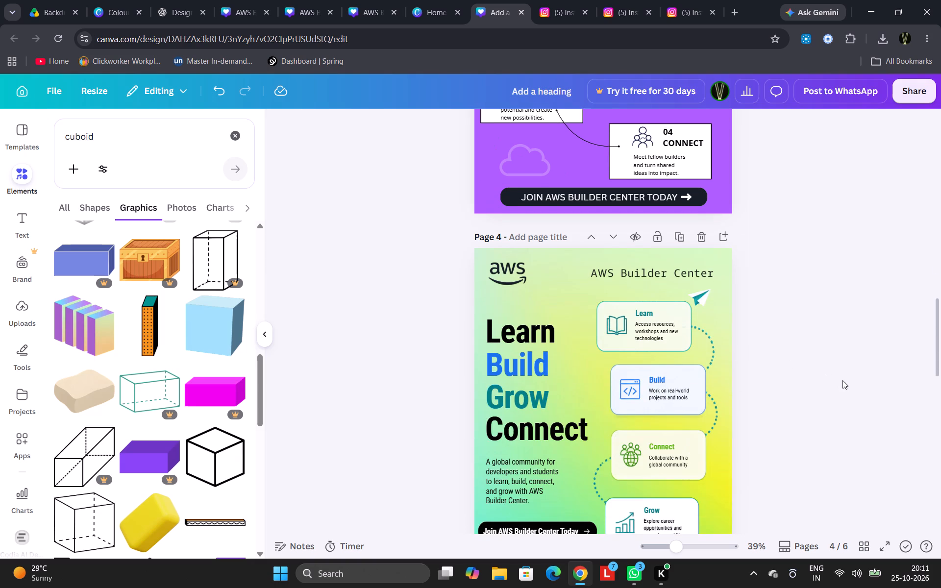
scroll(844, 378, "down", 8)
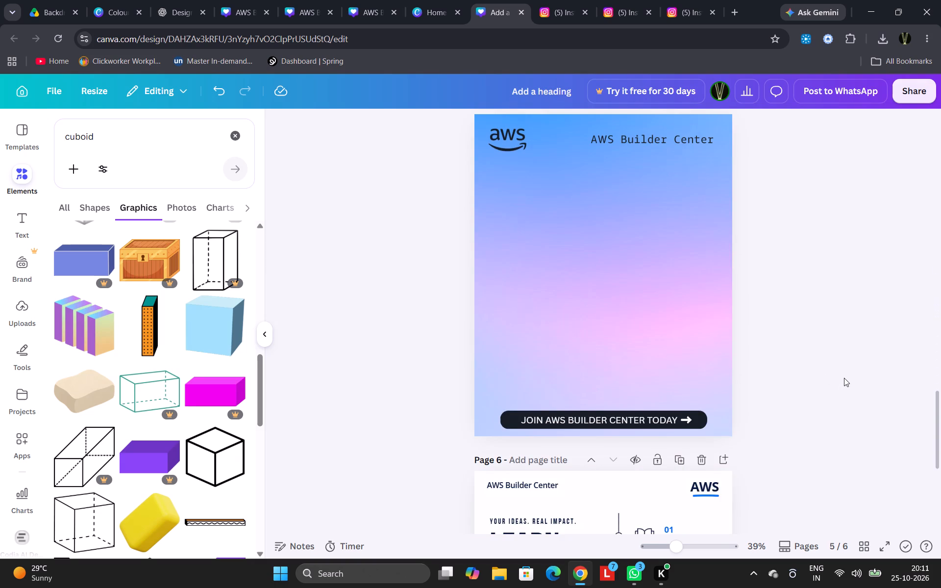
scroll(844, 378, "down", 6)
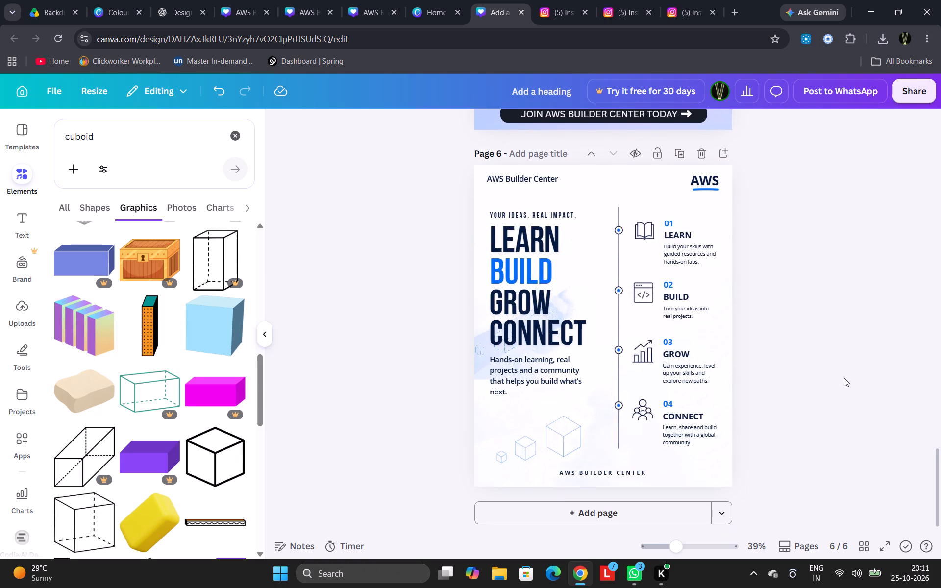
left_click(575, 449)
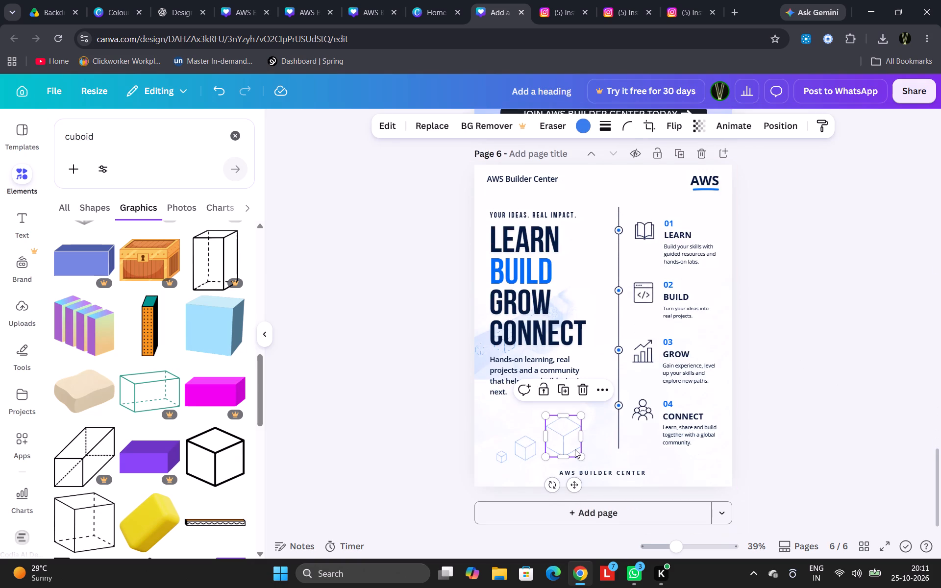
key("ctrl+c")
scroll(581, 446, "up", 17)
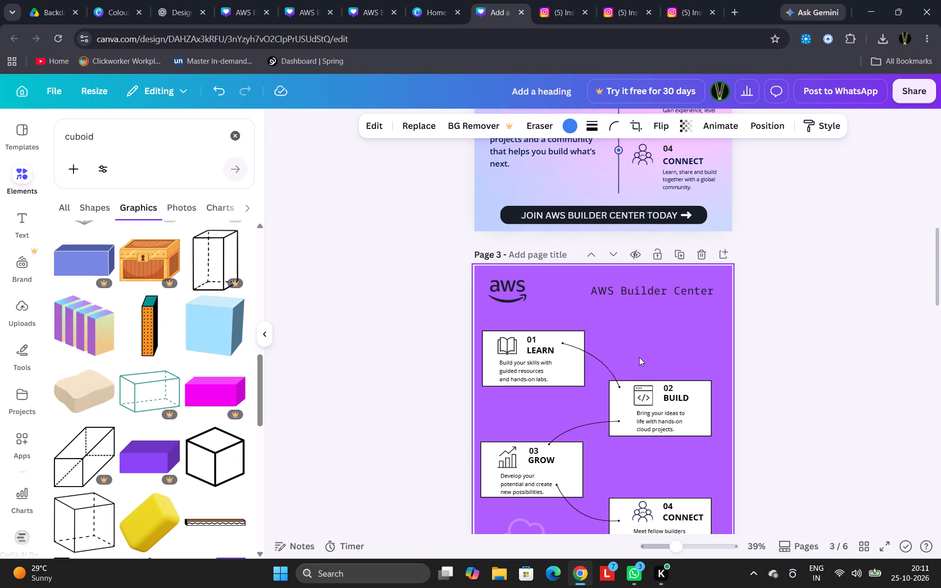
left_click(639, 357)
key("ctrl+v")
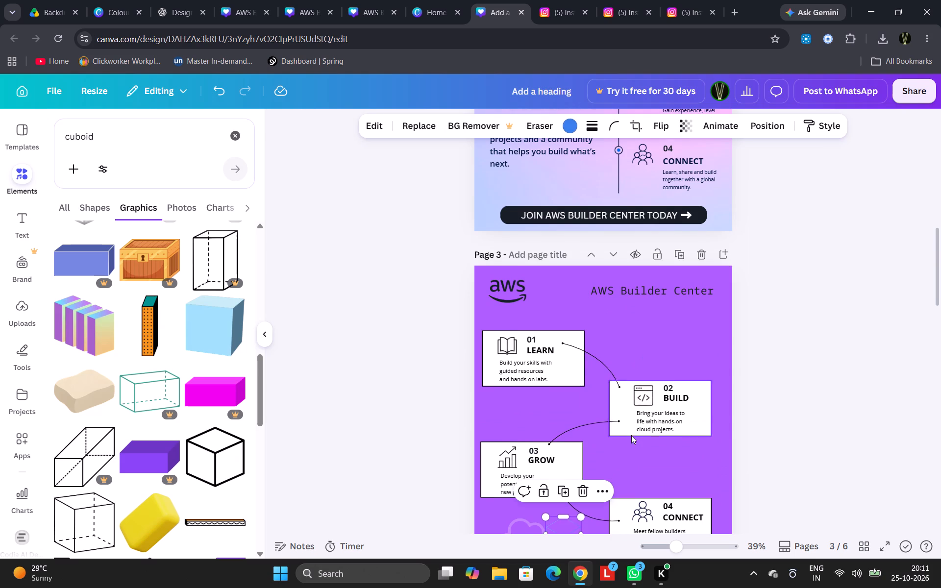
scroll(631, 435, "down", 3)
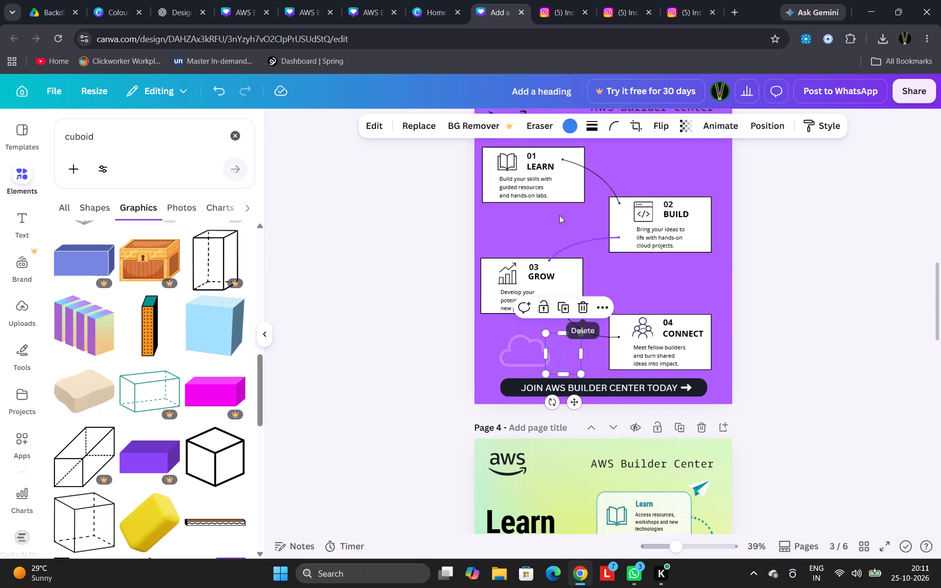
Recolour the pasted cube on page 3 black from the default solid colours.
left_click(569, 127)
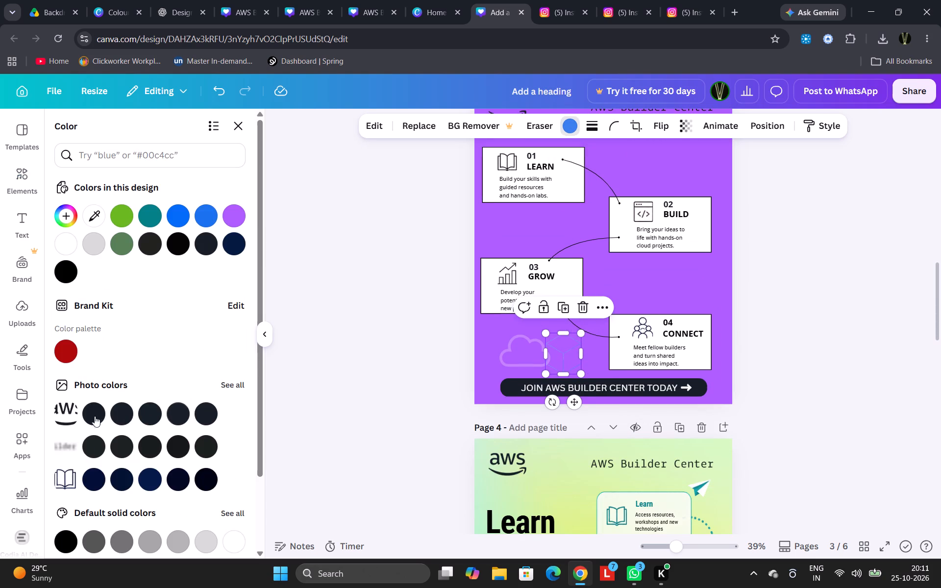
left_click(65, 540)
left_click(324, 399)
left_click(324, 399)
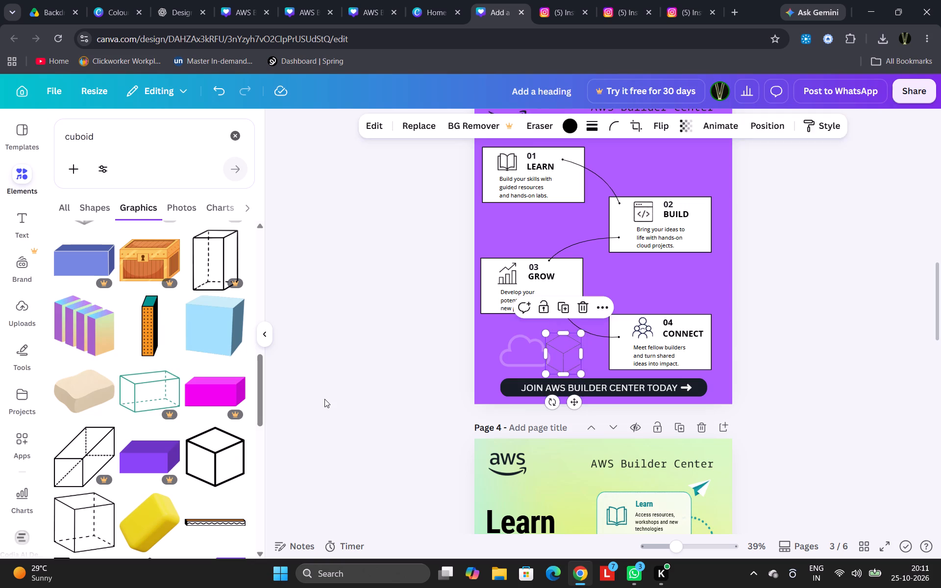
Delete the cloud outline below the GROW card on page 3 and move the pasted cube into its place.
left_click(531, 362)
left_click(549, 306)
left_click_drag(556, 340, 525, 337)
left_click(822, 309)
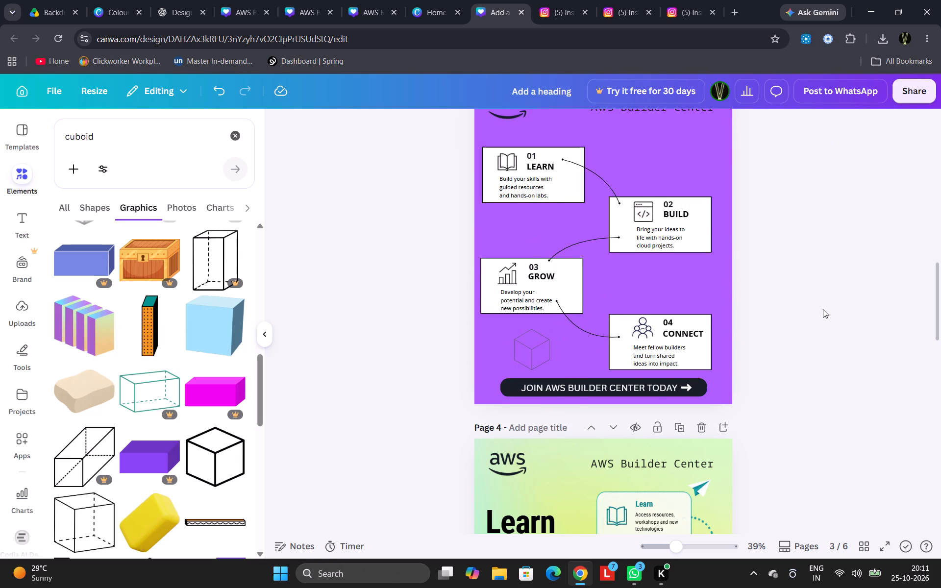
Add the bold black isometric cube from the cuboid graphics to page 3 and shrink it.
left_click(222, 465)
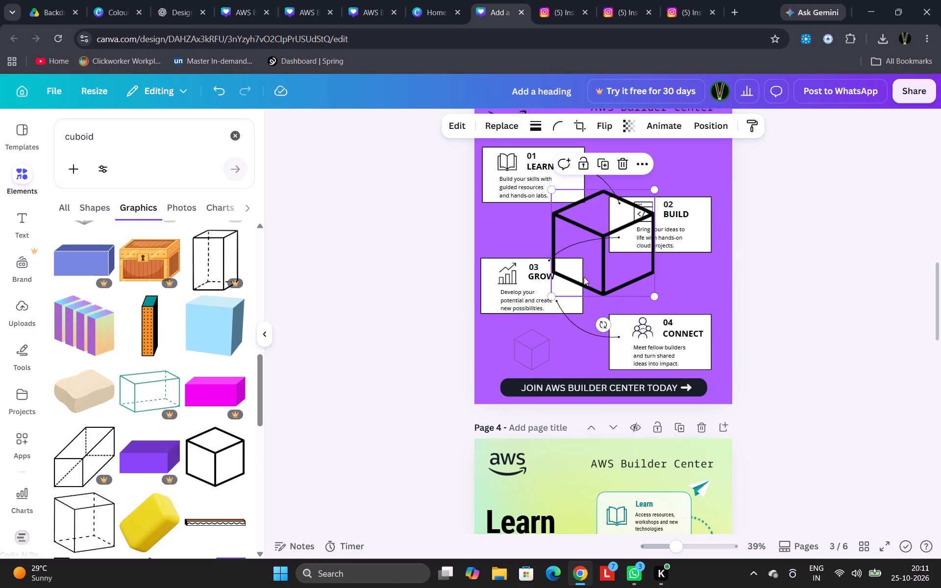
left_click_drag(654, 296, 586, 252)
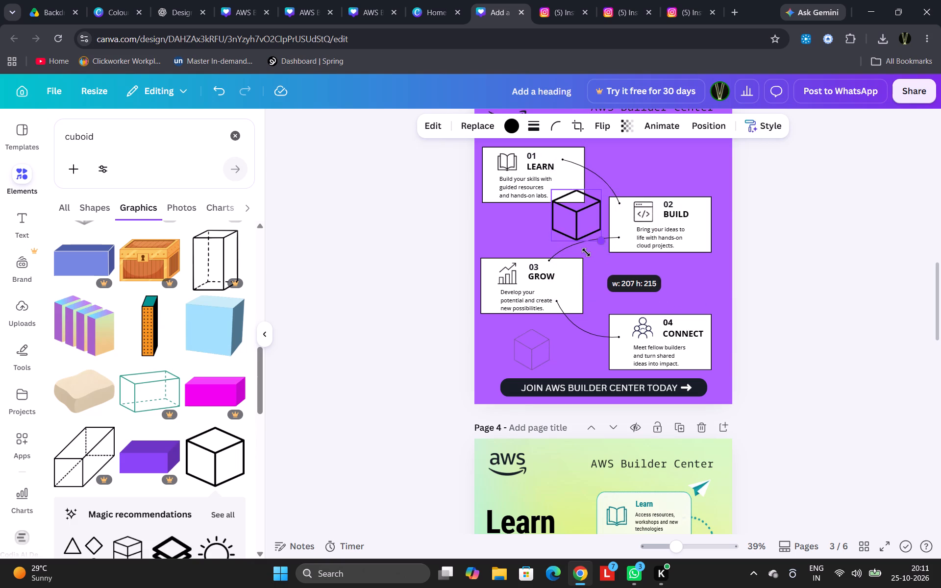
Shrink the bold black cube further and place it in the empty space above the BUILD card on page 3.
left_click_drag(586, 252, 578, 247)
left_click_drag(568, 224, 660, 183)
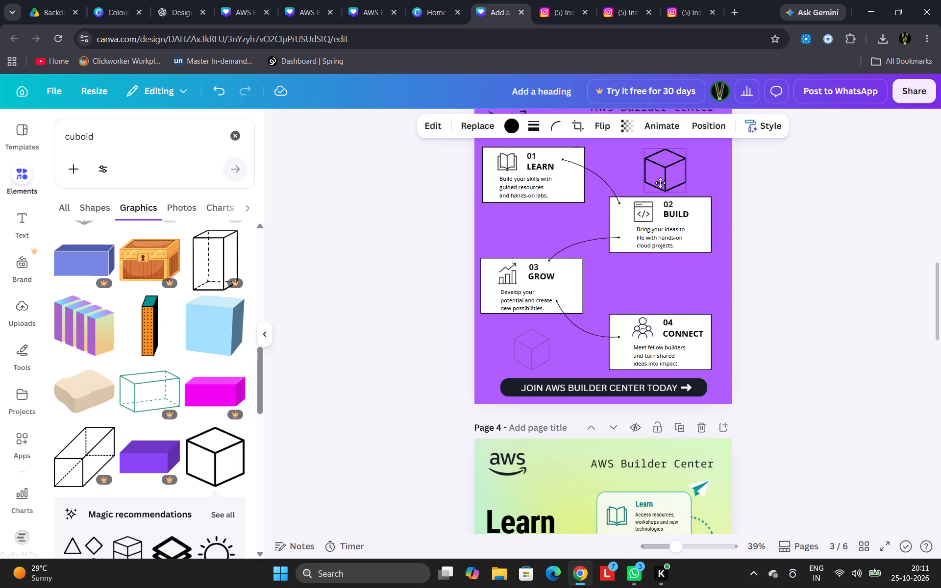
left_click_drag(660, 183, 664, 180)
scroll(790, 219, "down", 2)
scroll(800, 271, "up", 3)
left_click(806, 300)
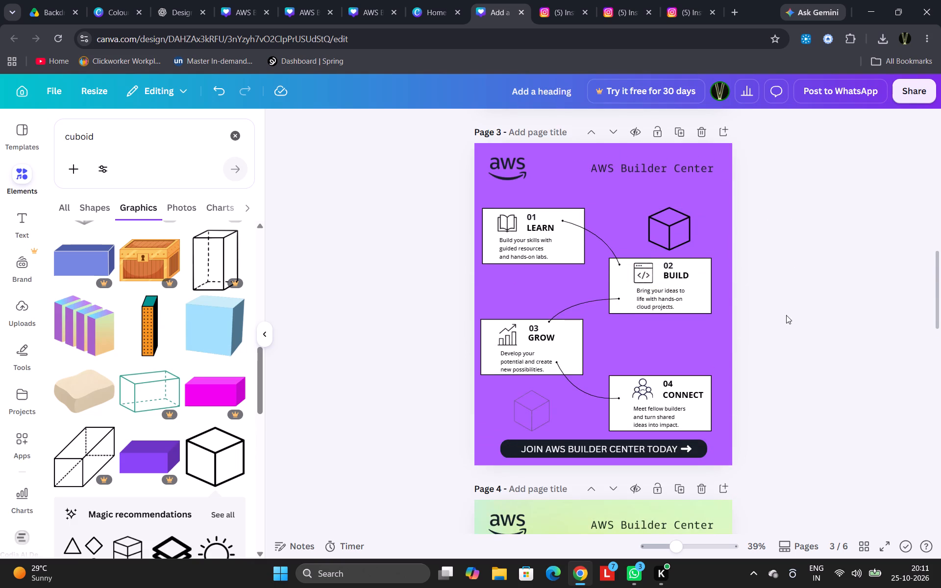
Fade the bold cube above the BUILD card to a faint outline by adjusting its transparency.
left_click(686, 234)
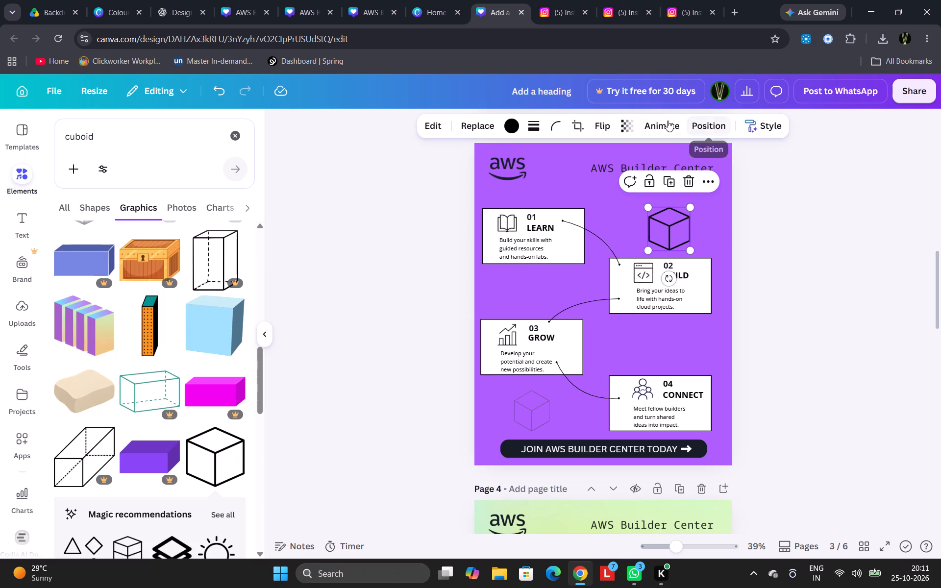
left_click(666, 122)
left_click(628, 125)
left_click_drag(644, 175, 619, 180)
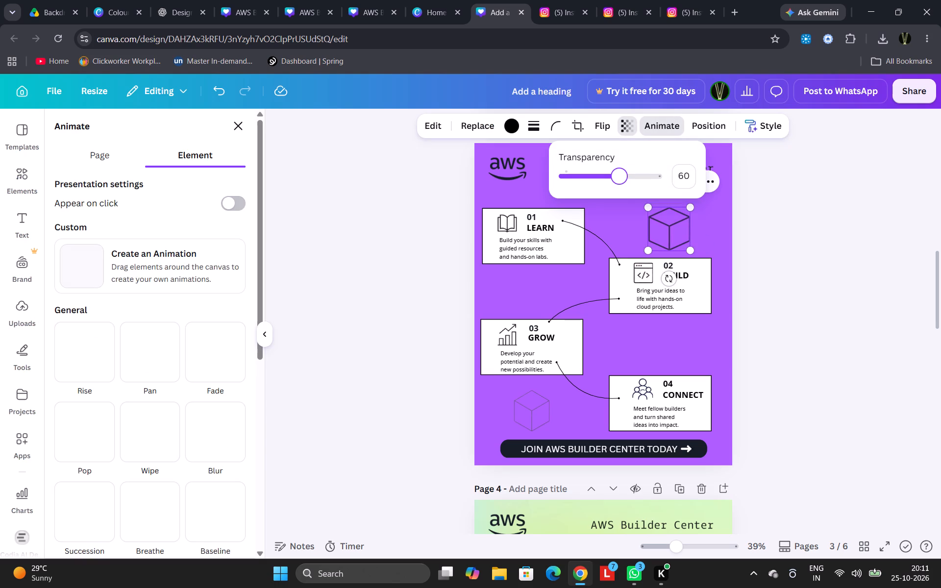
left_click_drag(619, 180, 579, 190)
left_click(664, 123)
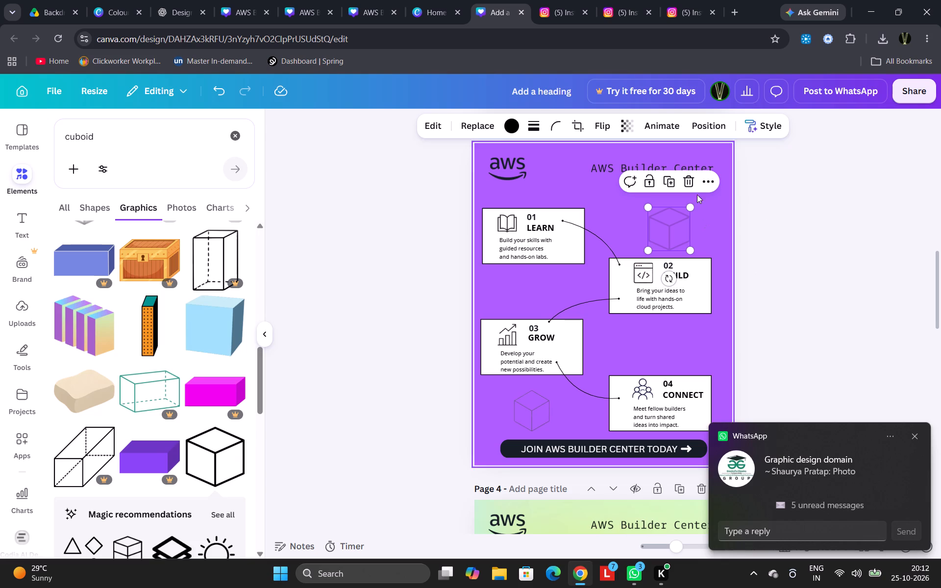
Delete the faded cube above the BUILD card.
left_click_drag(693, 182, 687, 187)
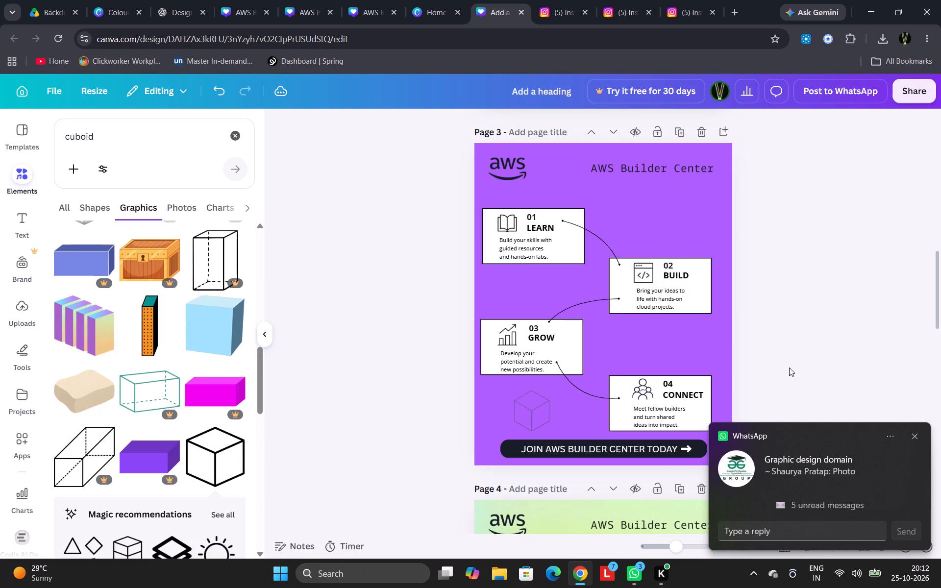
Shift the outlined cube below the GROW card slightly to its right.
left_click(531, 413)
left_click_drag(531, 412, 538, 410)
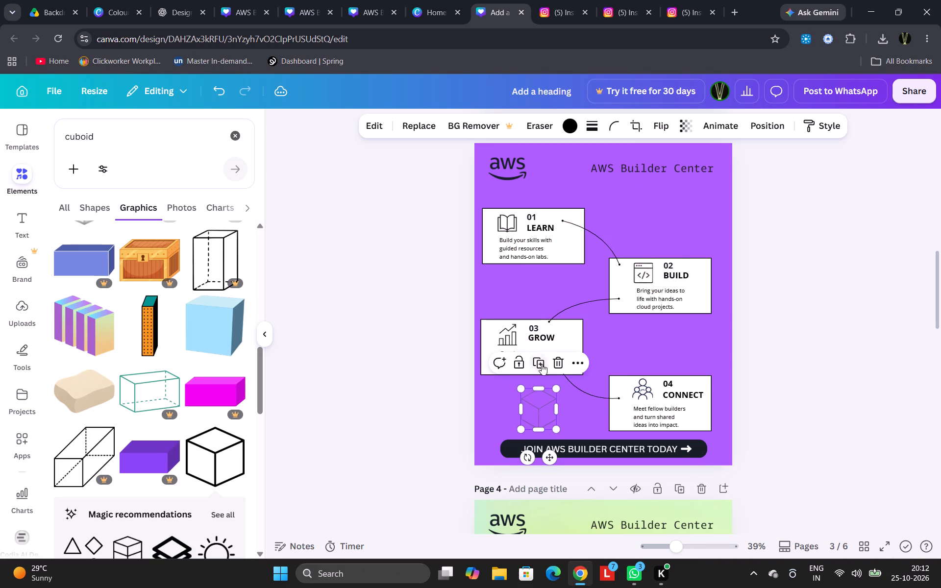
Duplicate the outlined cube below the GROW card, shrink the copy to about 93 by 108, and place it just left of the original.
left_click(544, 363)
left_click_drag(537, 408, 508, 408)
left_click_drag(533, 394, 516, 409)
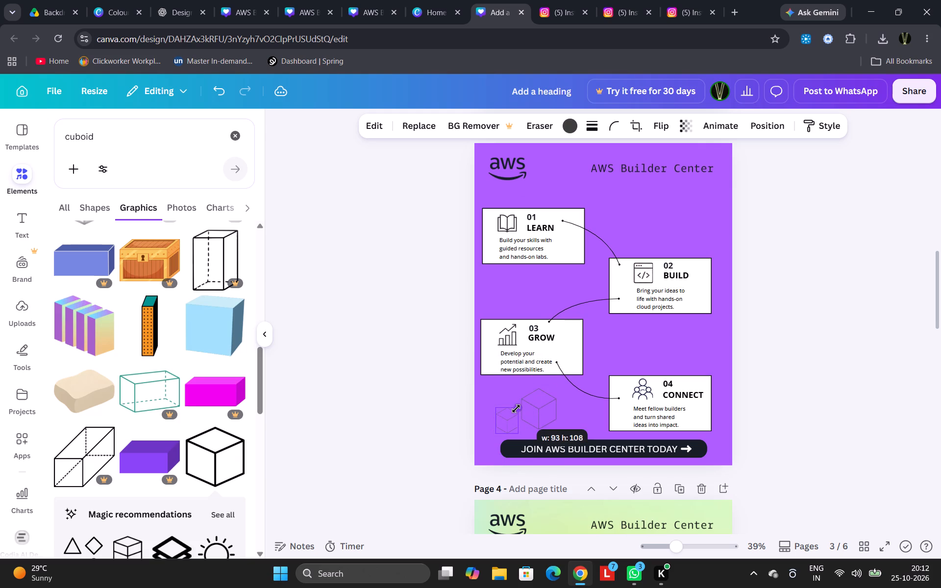
left_click_drag(516, 409, 517, 408)
left_click_drag(507, 420, 507, 415)
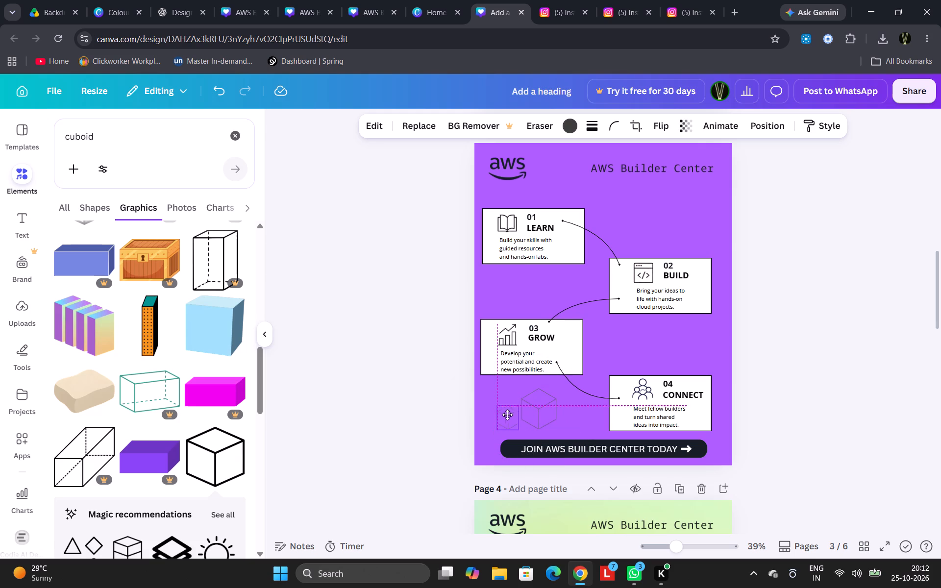
left_click_drag(507, 415, 505, 415)
left_click(456, 414)
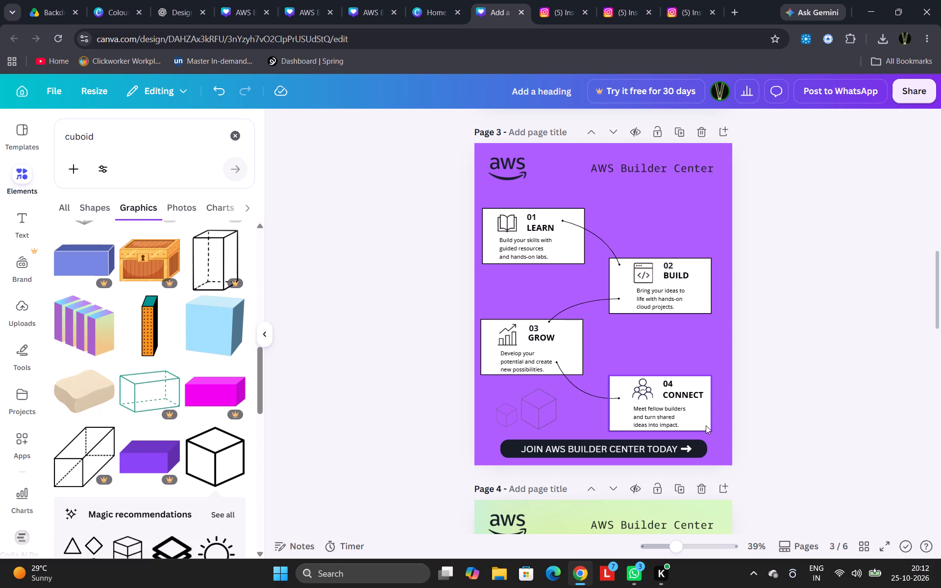
scroll(813, 365, "down", 4)
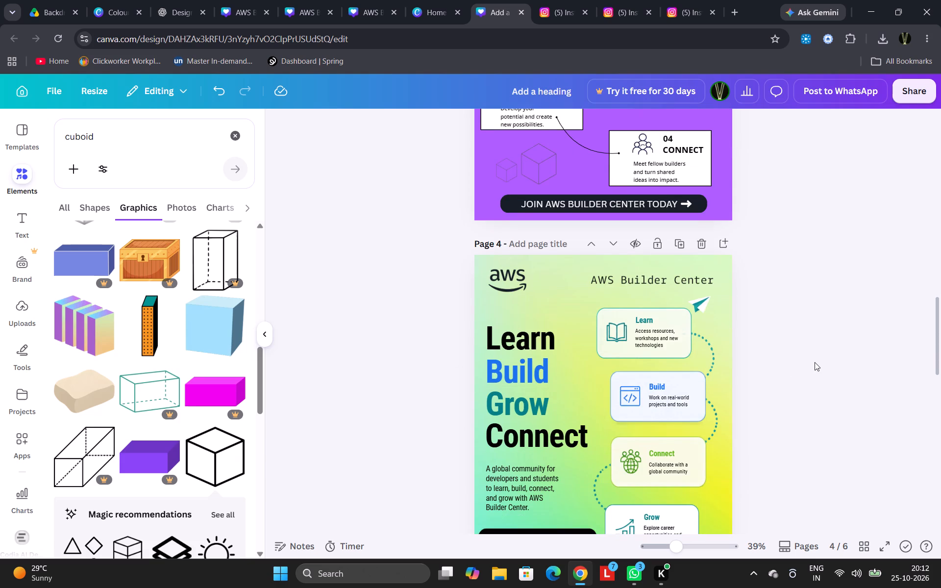
scroll(815, 362, "down", 5)
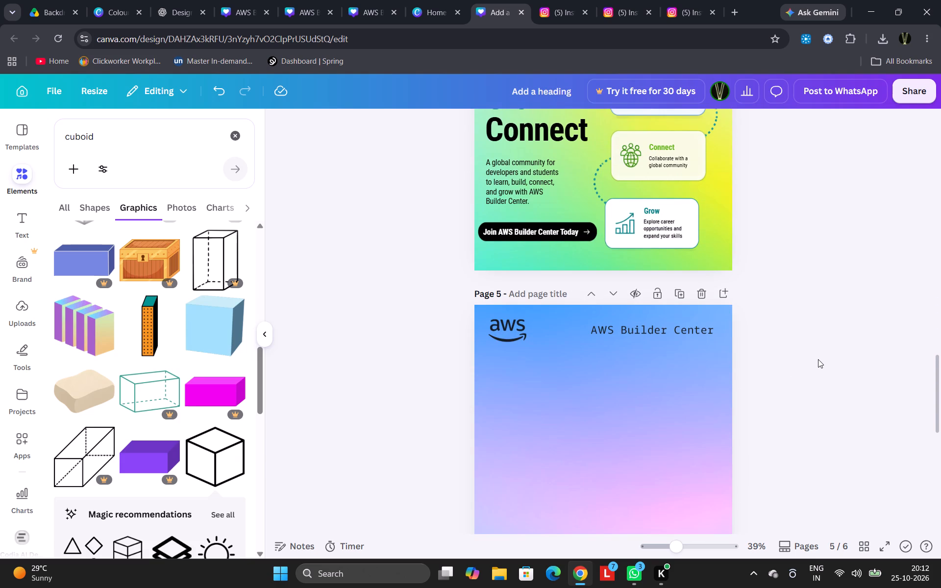
scroll(835, 365, "up", 9)
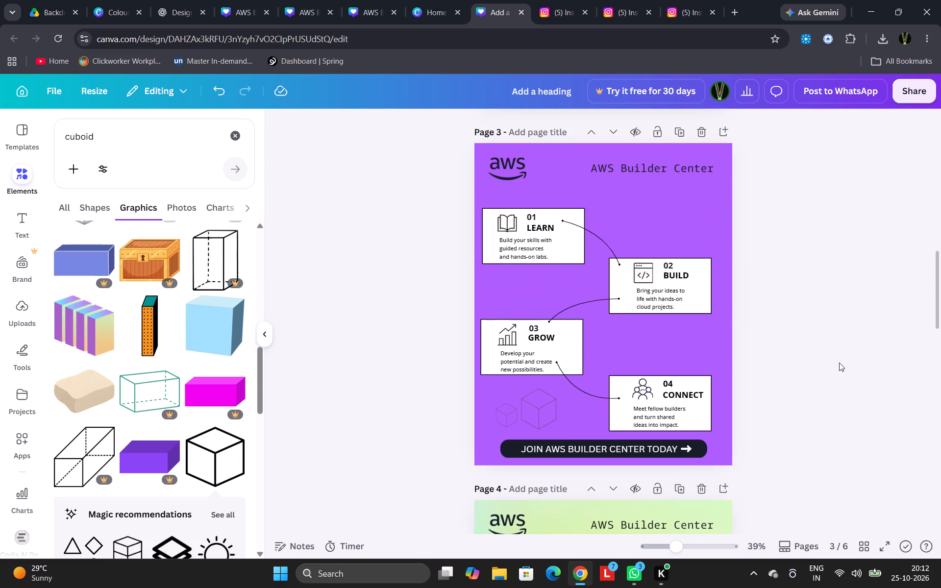
scroll(839, 363, "down", 7)
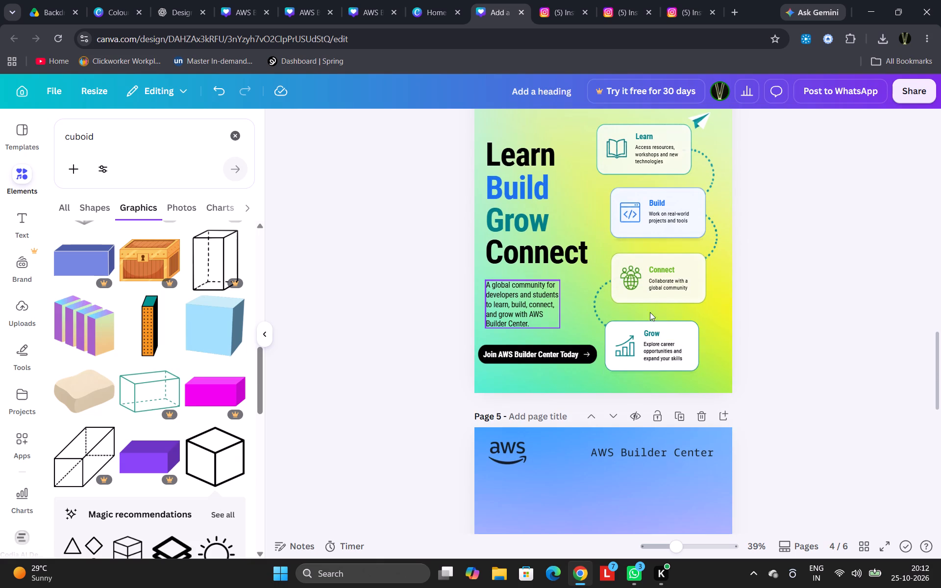
scroll(729, 316, "down", 5)
scroll(743, 330, "up", 17)
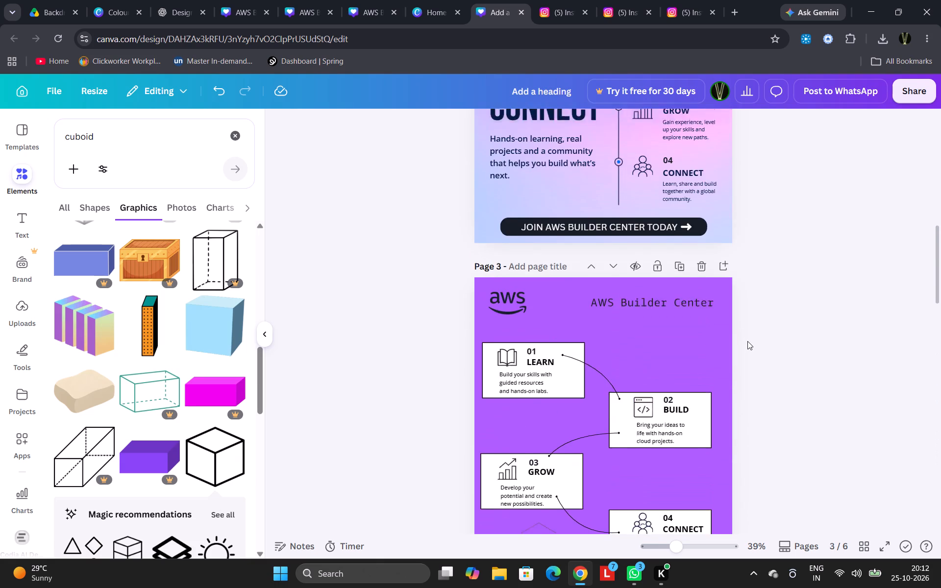
scroll(762, 342, "up", 6)
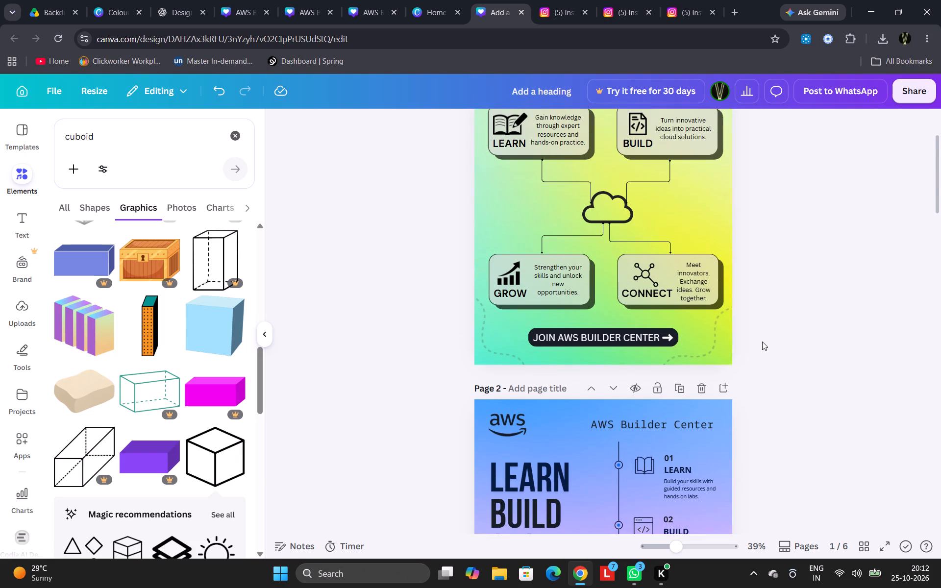
scroll(762, 342, "up", 6)
scroll(762, 342, "down", 20)
scroll(762, 342, "down", 4)
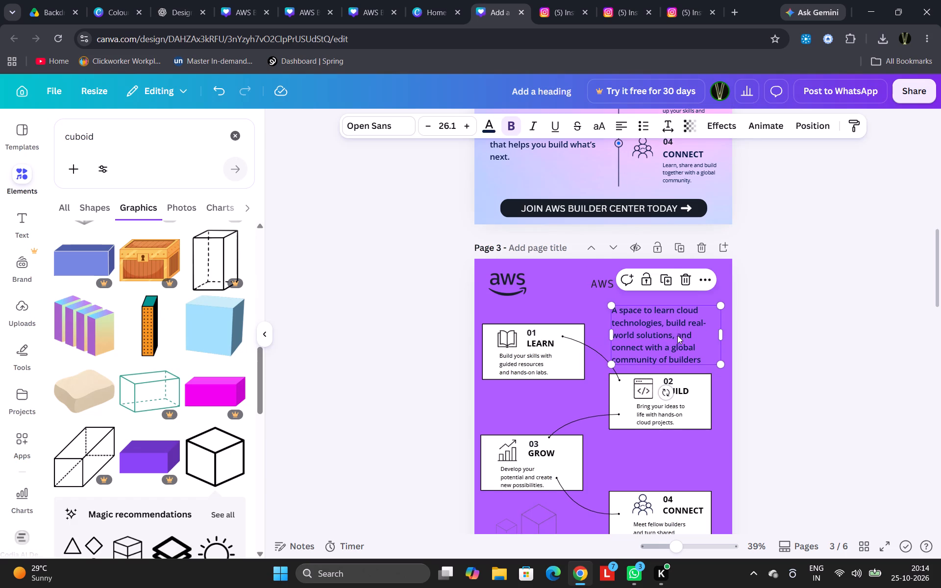
Recolour the new paragraph on page 3 black from the default solid colours.
left_click(487, 128)
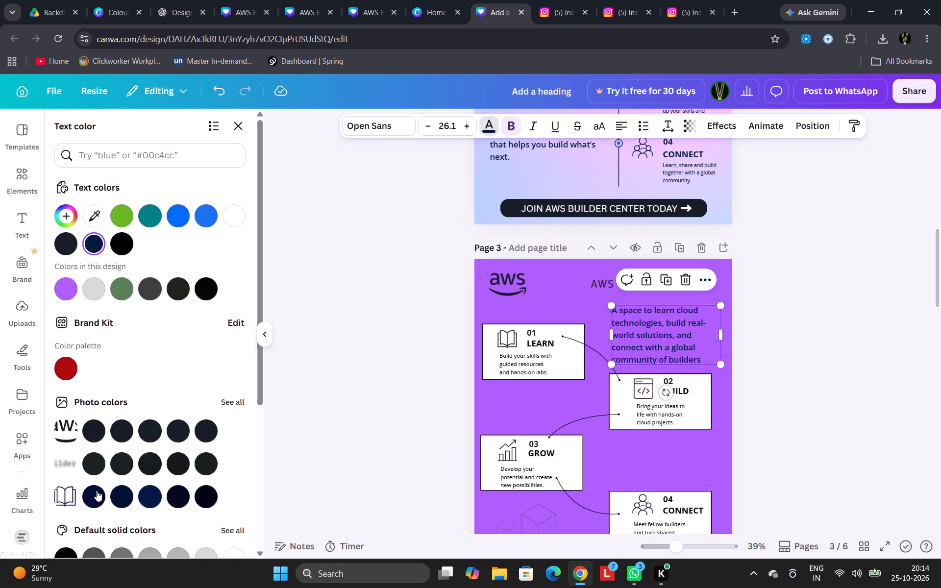
left_click(74, 552)
left_click(342, 398)
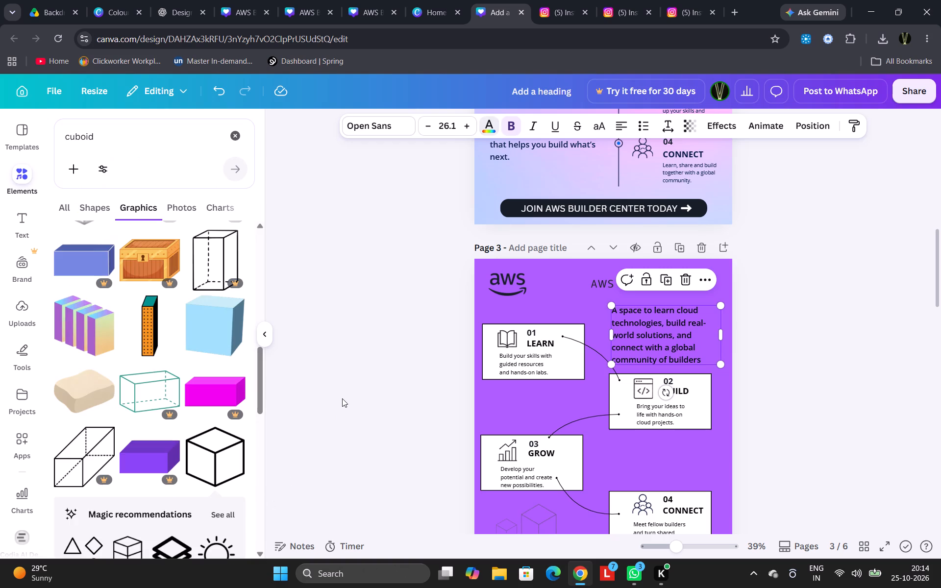
left_click(419, 367)
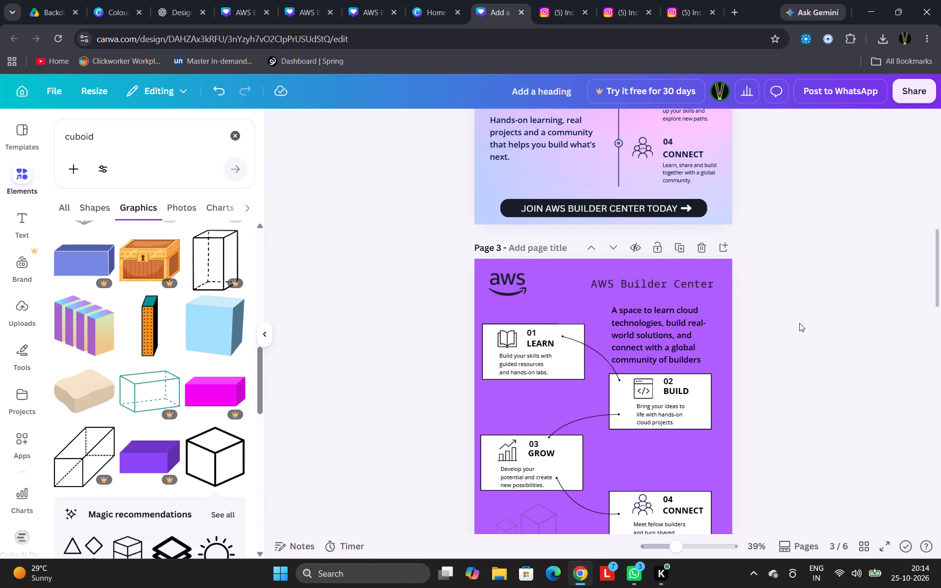
Nudge the black paragraph on page 3 slightly up and left to align with the BUILD card's left edge.
scroll(800, 324, "down", 3)
scroll(820, 338, "up", 3)
left_click(682, 314)
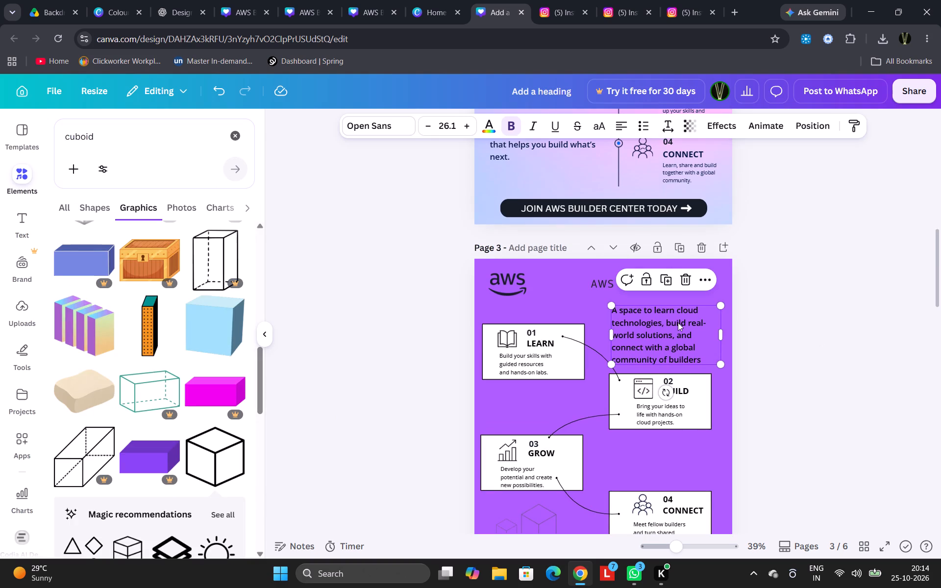
left_click(678, 324)
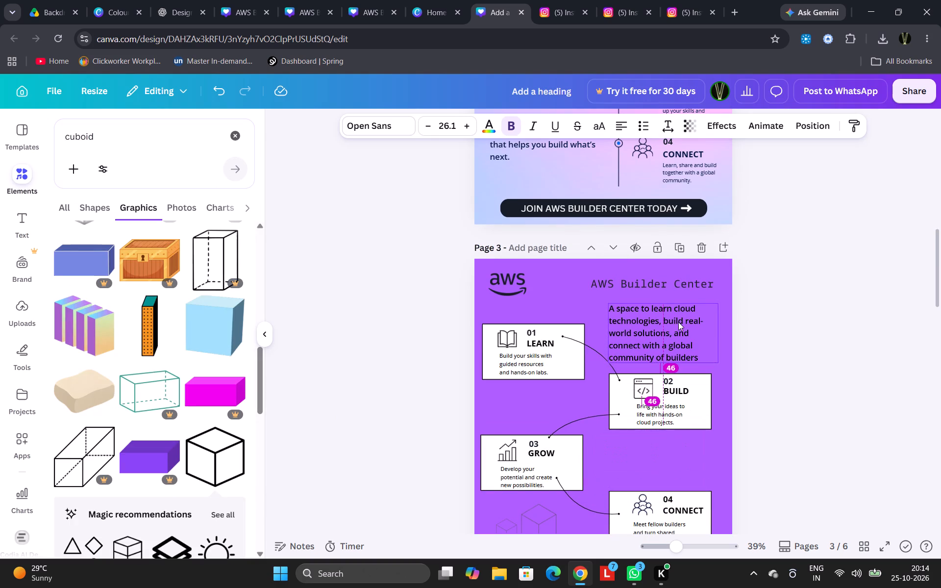
left_click(795, 313)
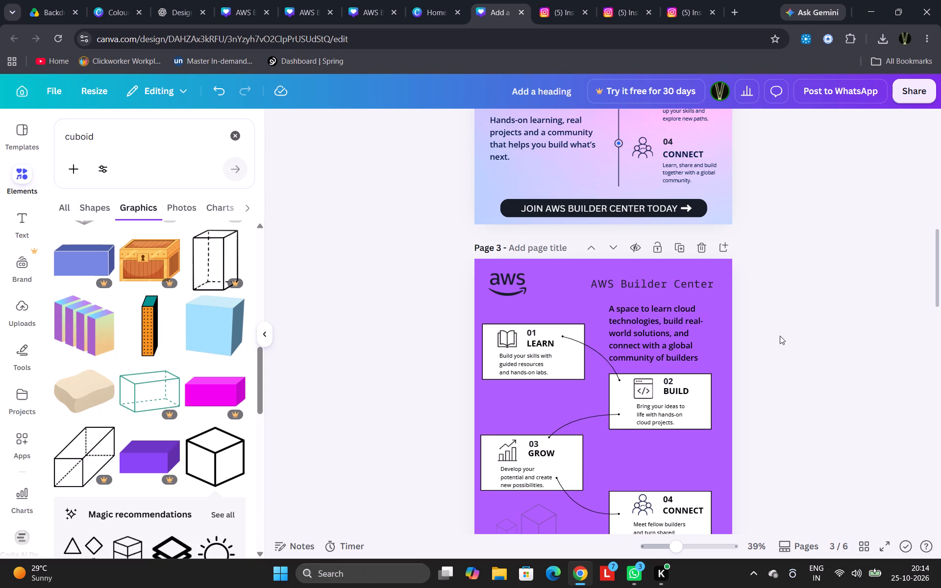
scroll(828, 404, "up", 1)
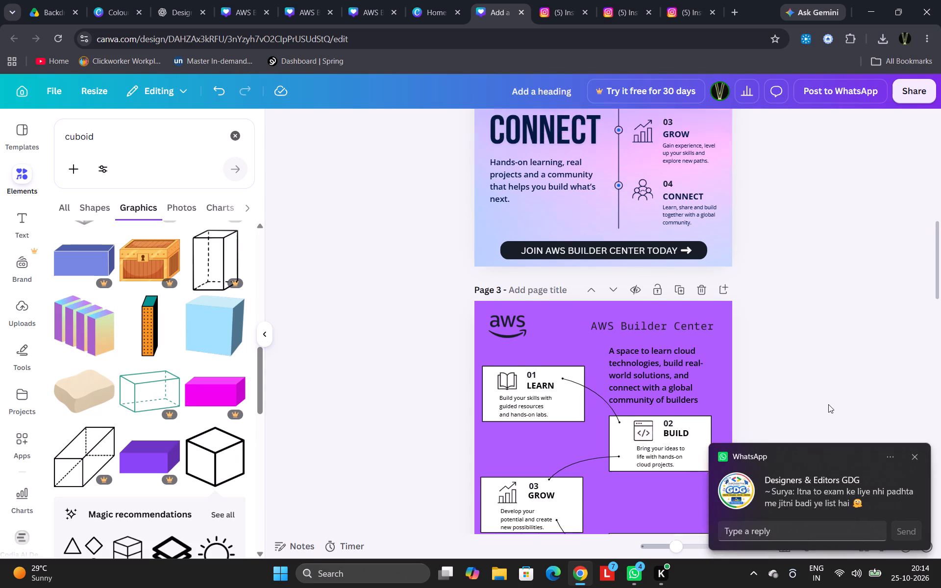
Enlarge the two cube outlines on page 3 slightly and shift them a little right and up beneath the GROW card.
scroll(828, 404, "up", 4)
scroll(822, 348, "down", 5)
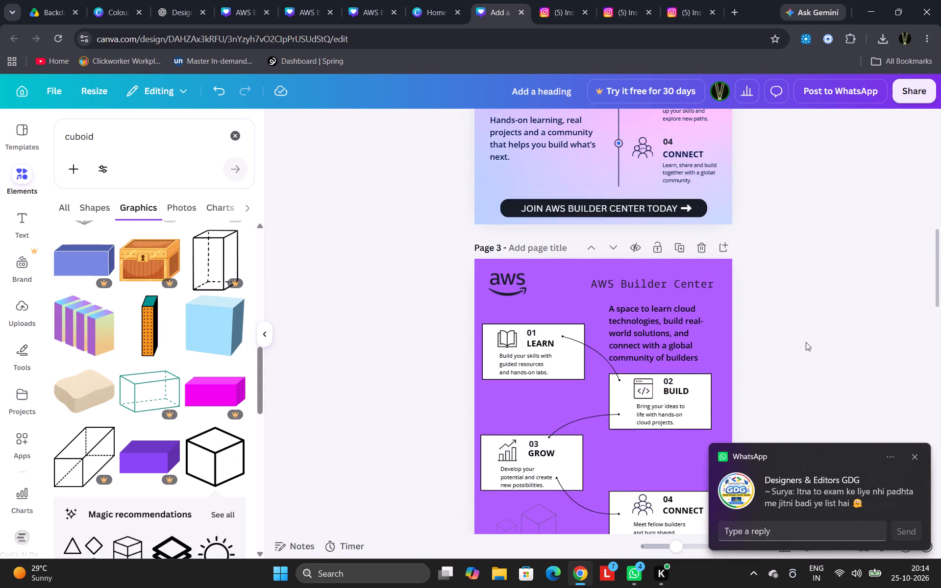
scroll(777, 328, "down", 8)
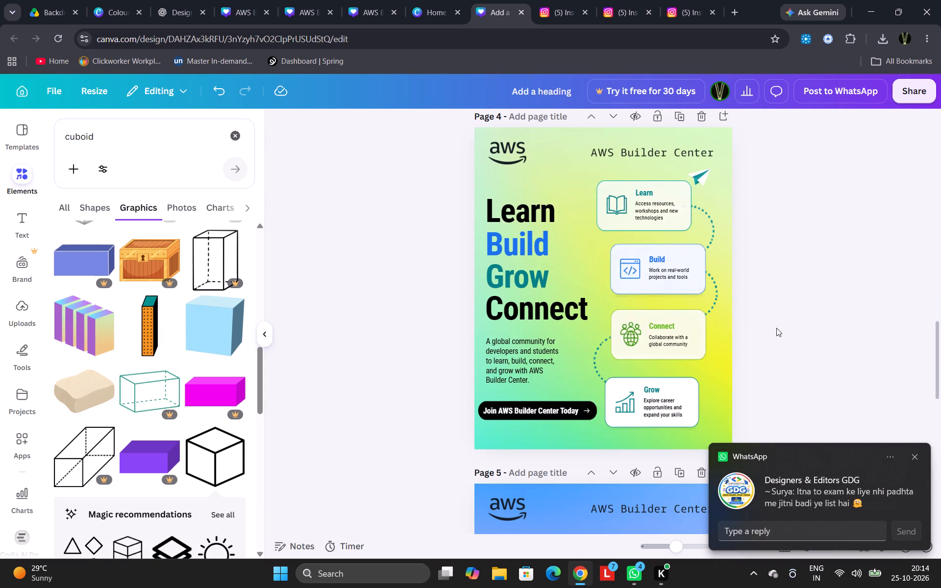
scroll(776, 328, "down", 4)
scroll(781, 331, "up", 9)
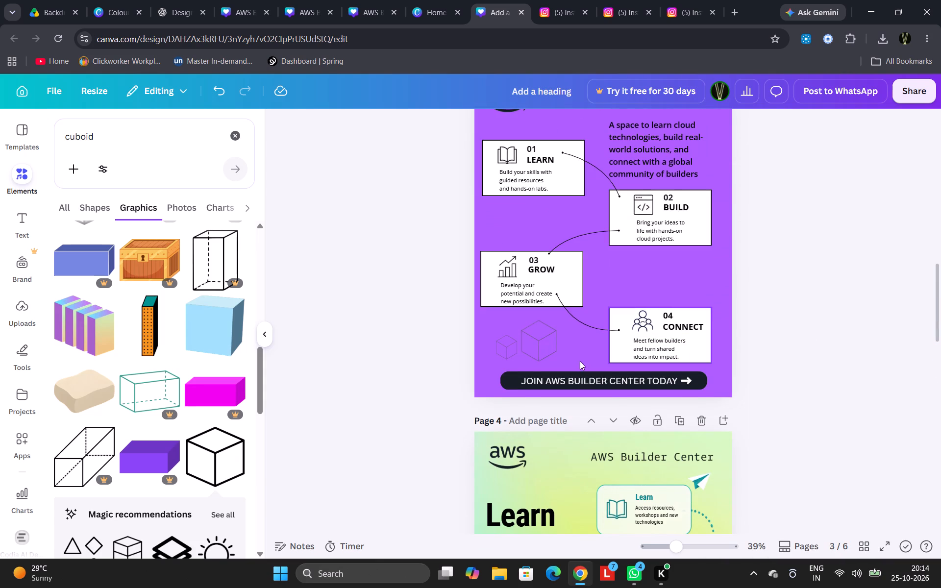
left_click_drag(494, 328, 548, 350)
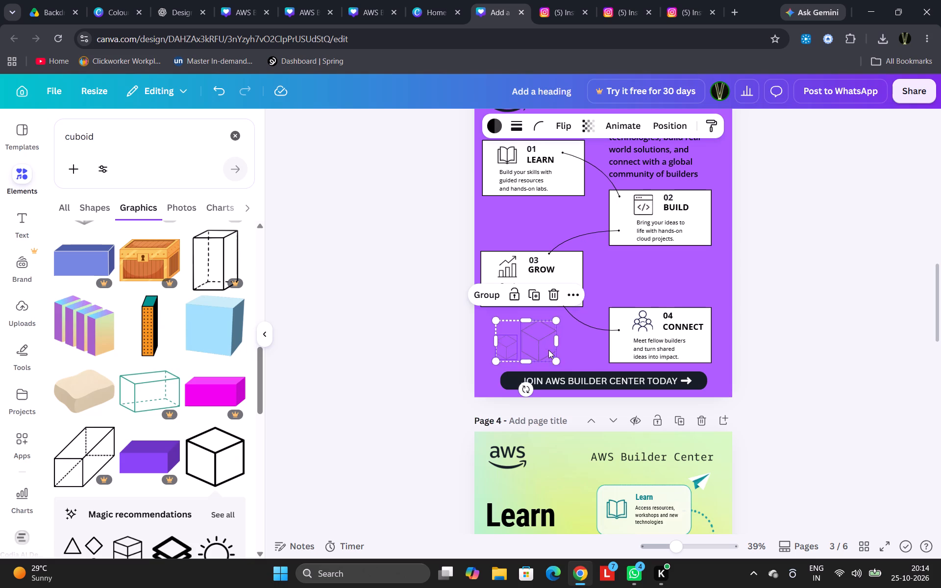
left_click_drag(530, 343, 537, 343)
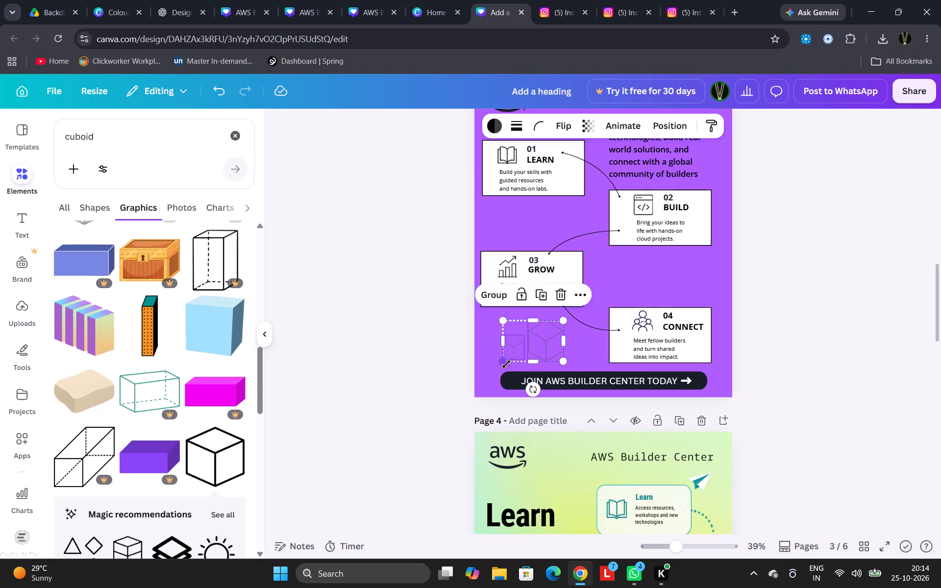
left_click_drag(506, 364, 501, 365)
left_click(520, 349)
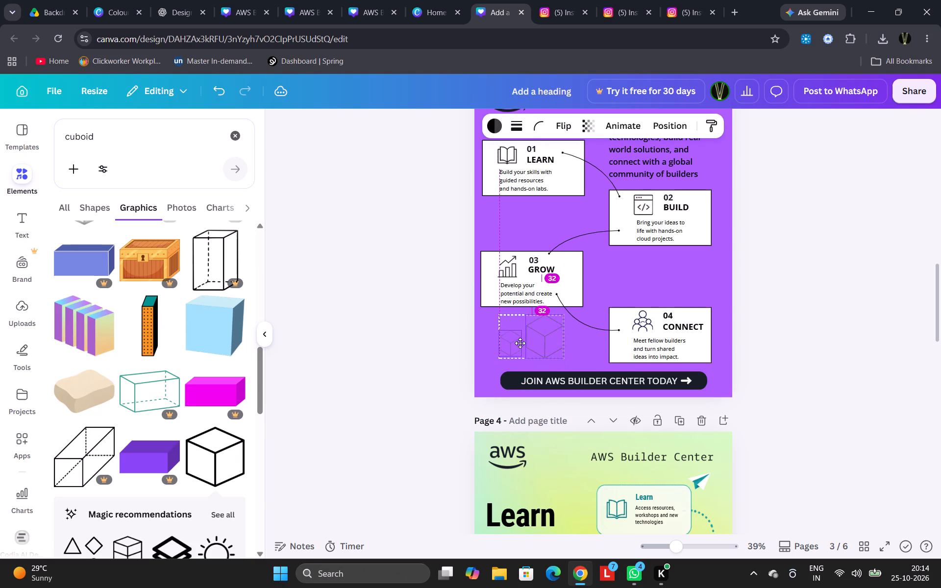
left_click(804, 283)
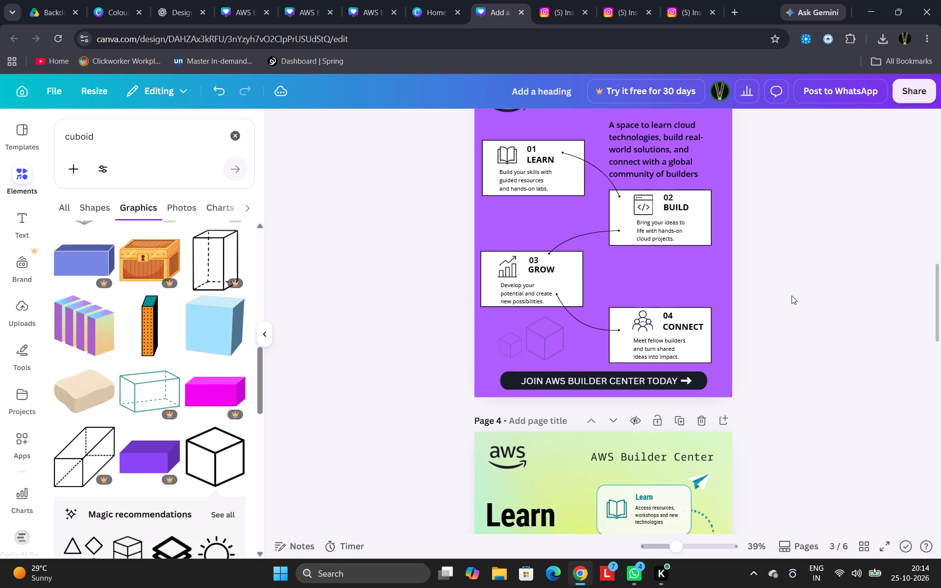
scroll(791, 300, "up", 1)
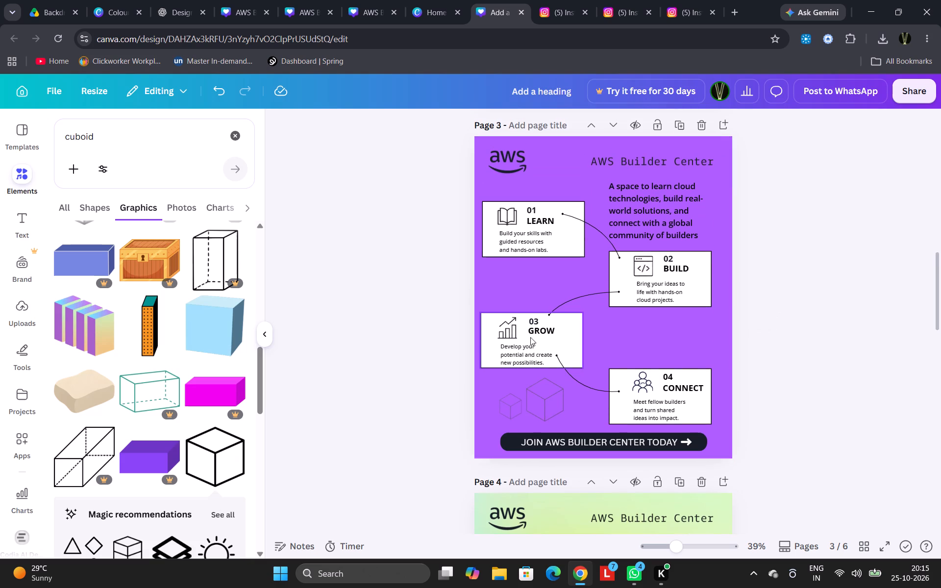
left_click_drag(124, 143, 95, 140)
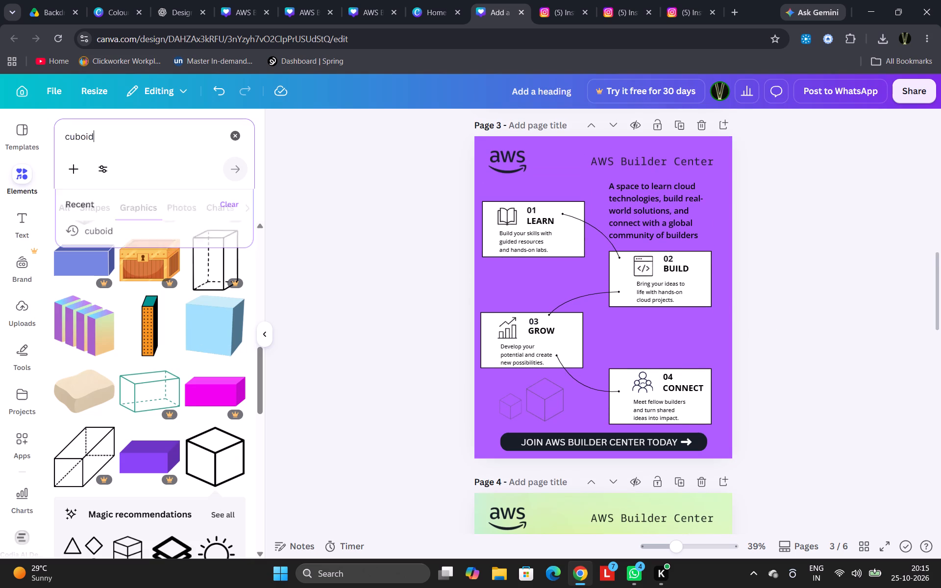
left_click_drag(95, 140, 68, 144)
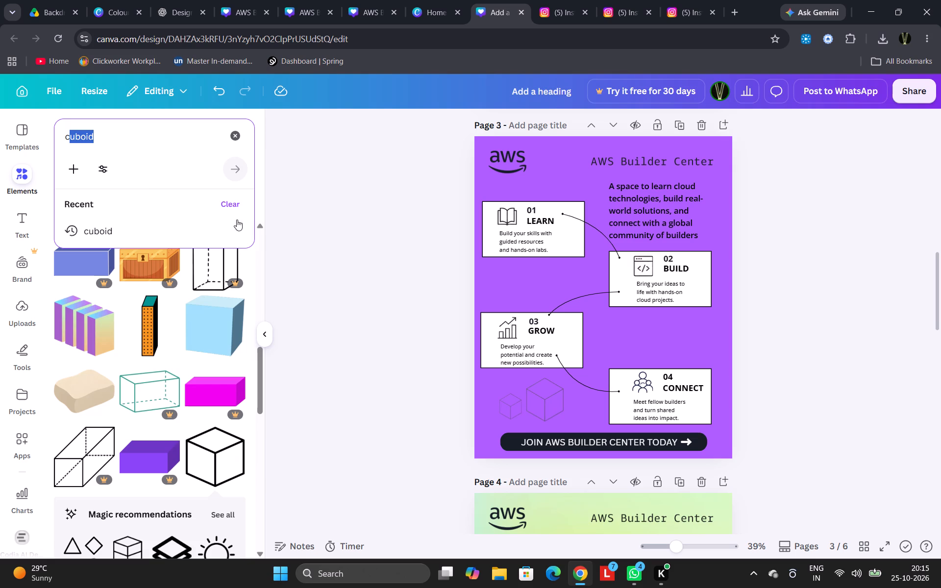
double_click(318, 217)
Copy the cloud graphic from page 1 and place it on page 3 between the BUILD and CONNECT cards.
scroll(359, 251, "up", 8)
scroll(807, 390, "up", 4)
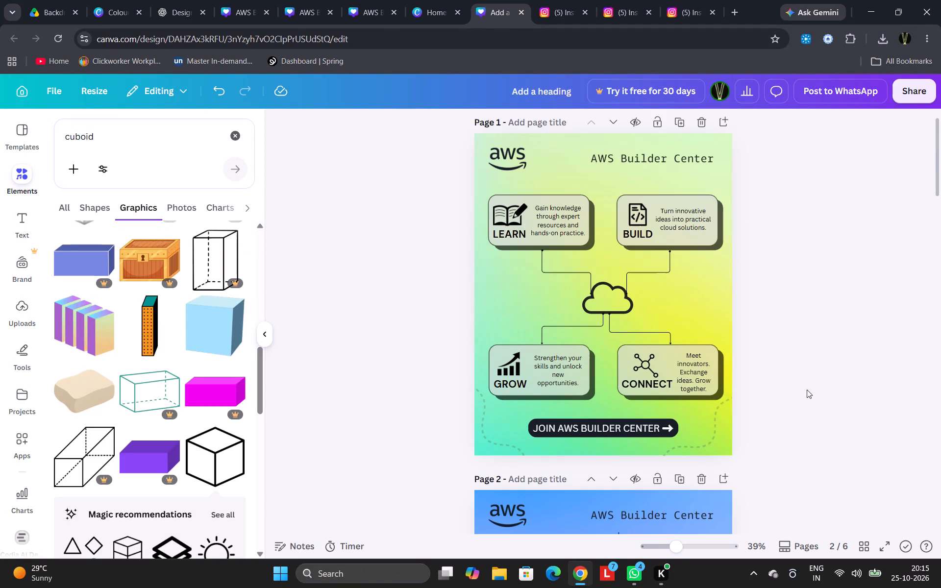
scroll(753, 382, "up", 5)
left_click(615, 337)
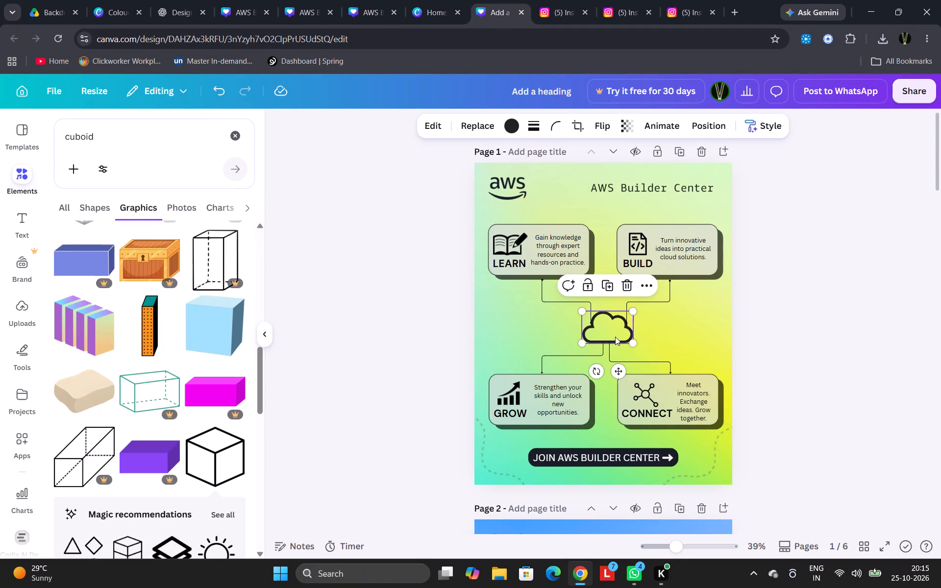
key("ctrl+c")
scroll(627, 335, "down", 10)
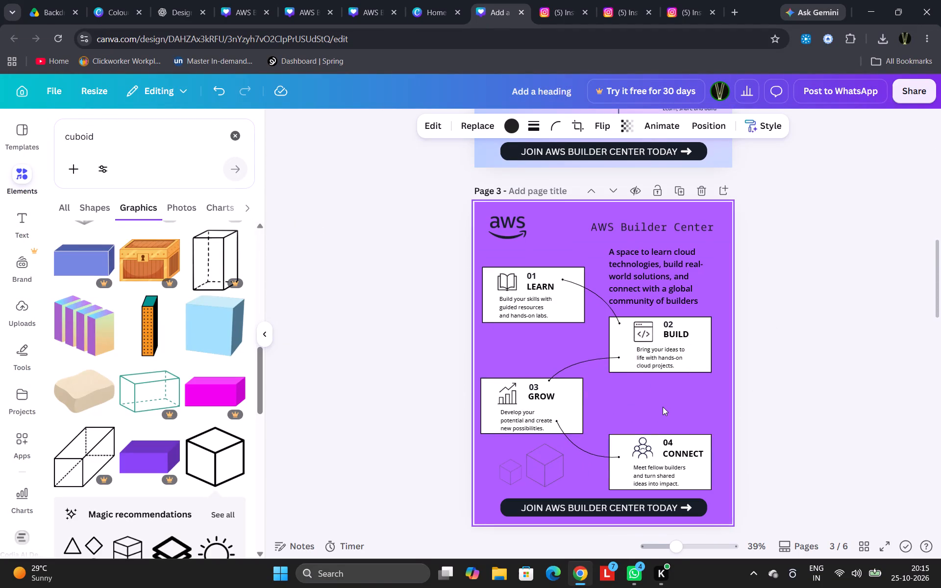
left_click(663, 407)
key("ctrl+v")
left_click_drag(613, 373, 646, 402)
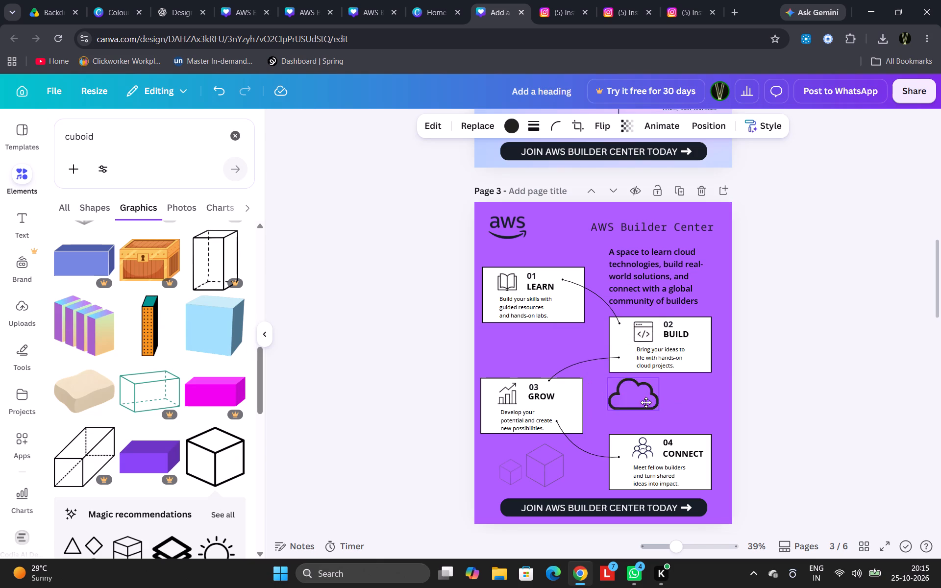
left_click_drag(646, 402, 666, 405)
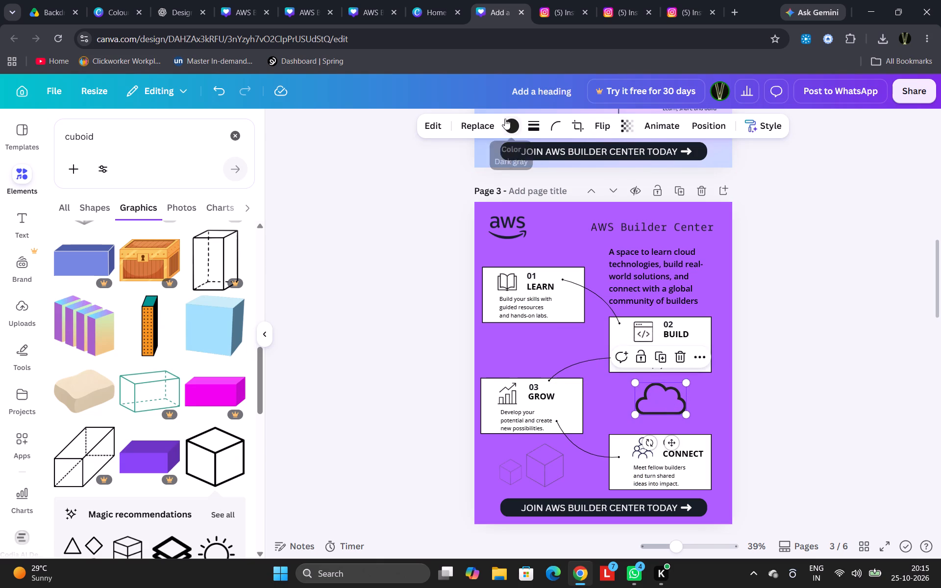
Set the transparency of the cloud on page 3 to 25.
left_click(658, 130)
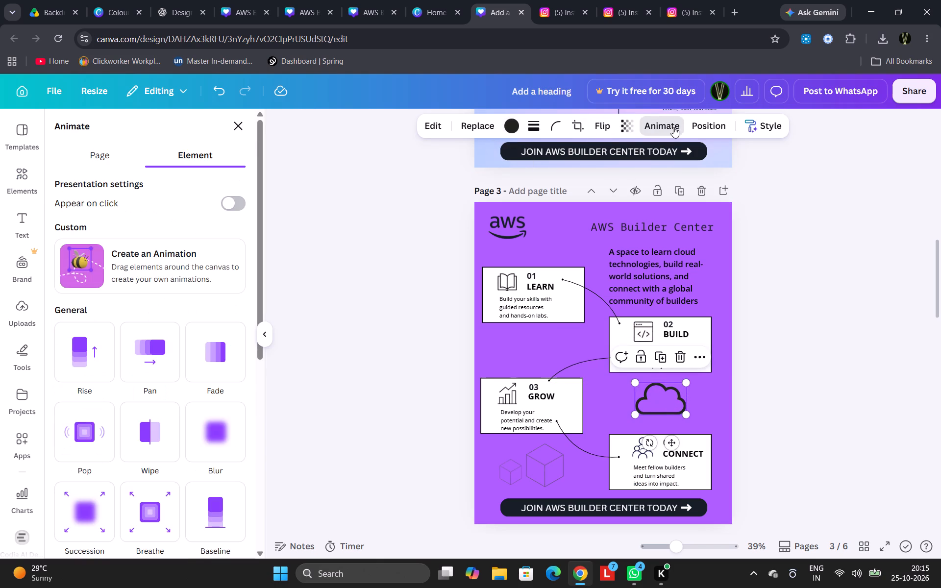
left_click(673, 127)
left_click(624, 126)
left_click_drag(619, 178, 590, 181)
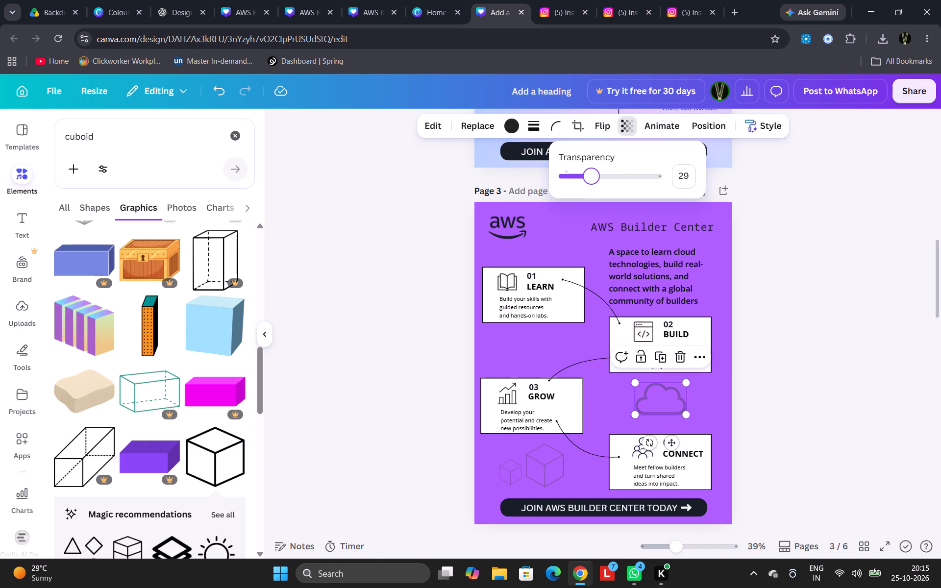
left_click_drag(590, 181, 600, 177)
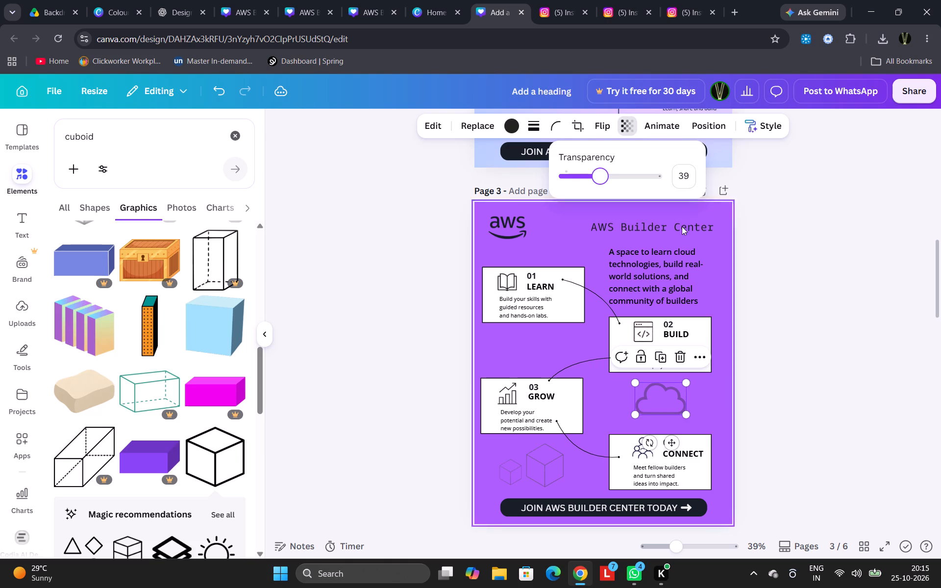
left_click_drag(599, 173, 576, 178)
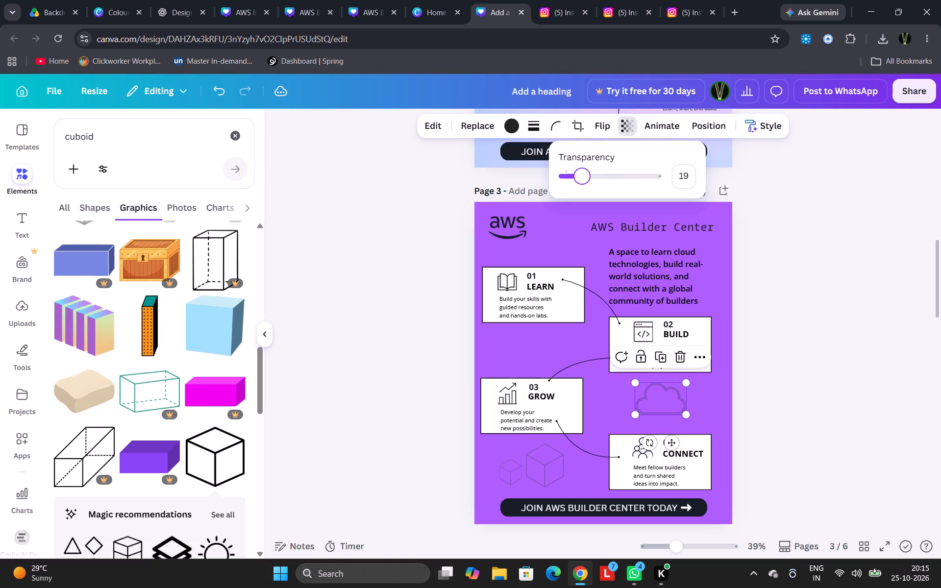
left_click_drag(576, 178, 588, 174)
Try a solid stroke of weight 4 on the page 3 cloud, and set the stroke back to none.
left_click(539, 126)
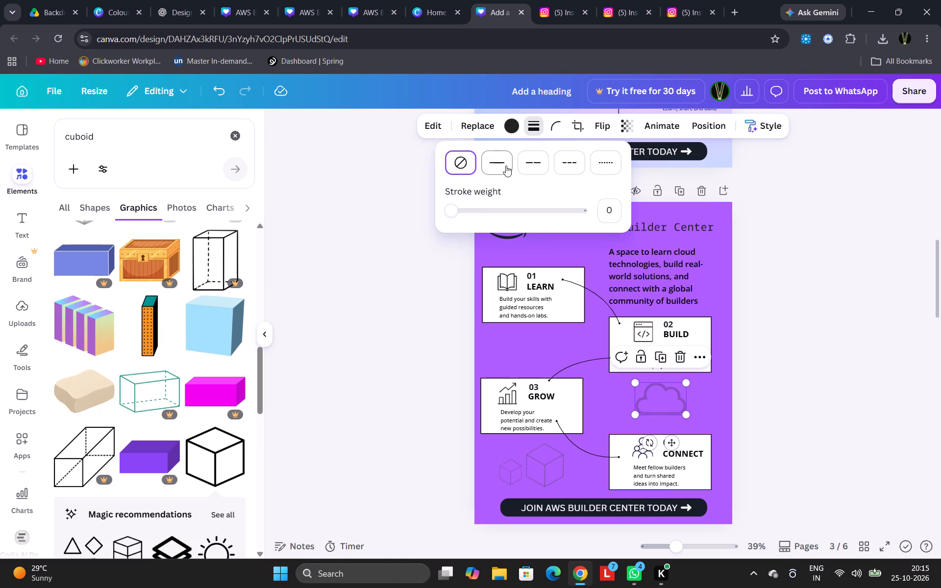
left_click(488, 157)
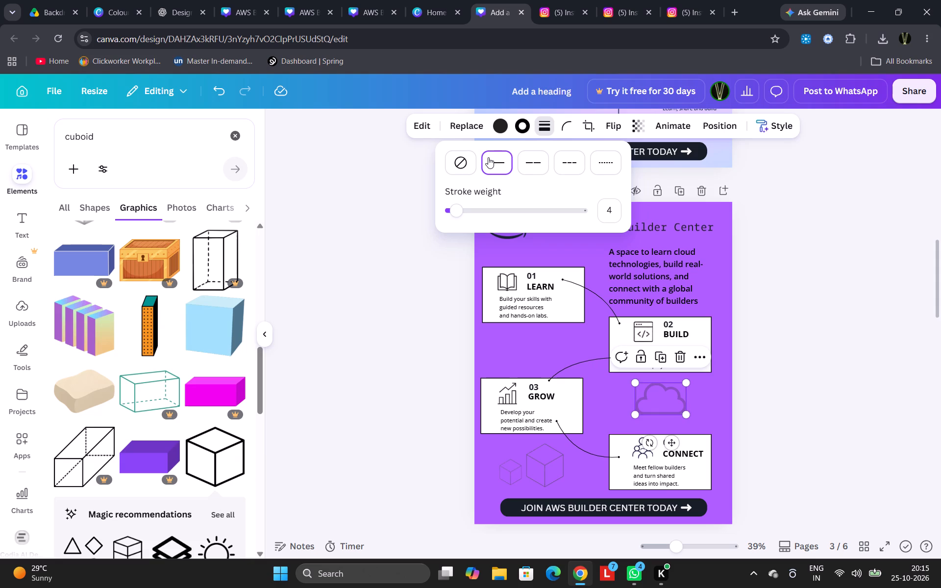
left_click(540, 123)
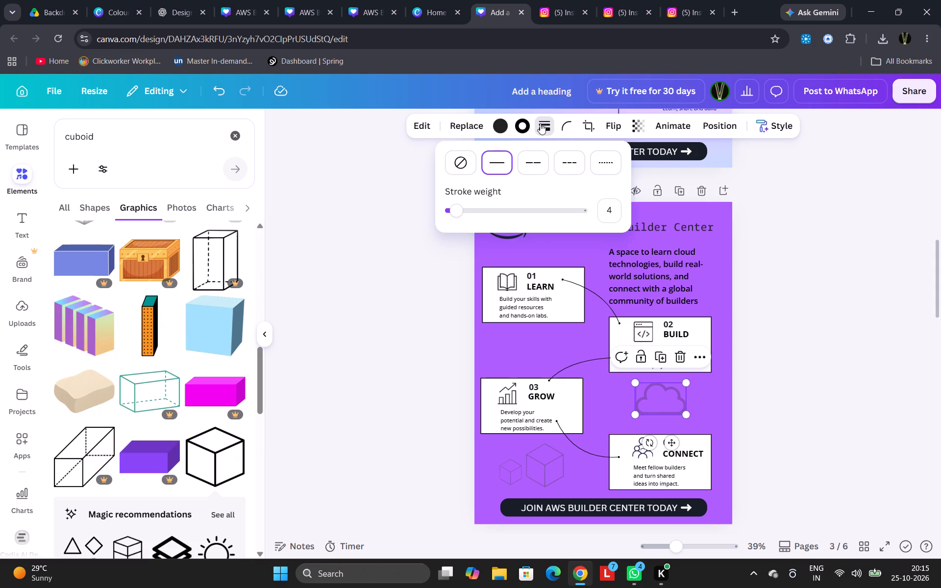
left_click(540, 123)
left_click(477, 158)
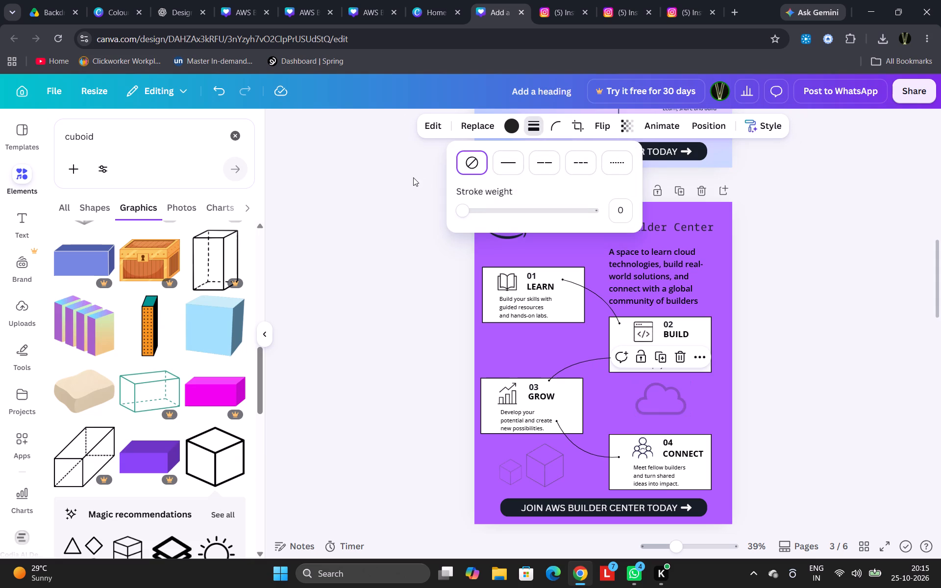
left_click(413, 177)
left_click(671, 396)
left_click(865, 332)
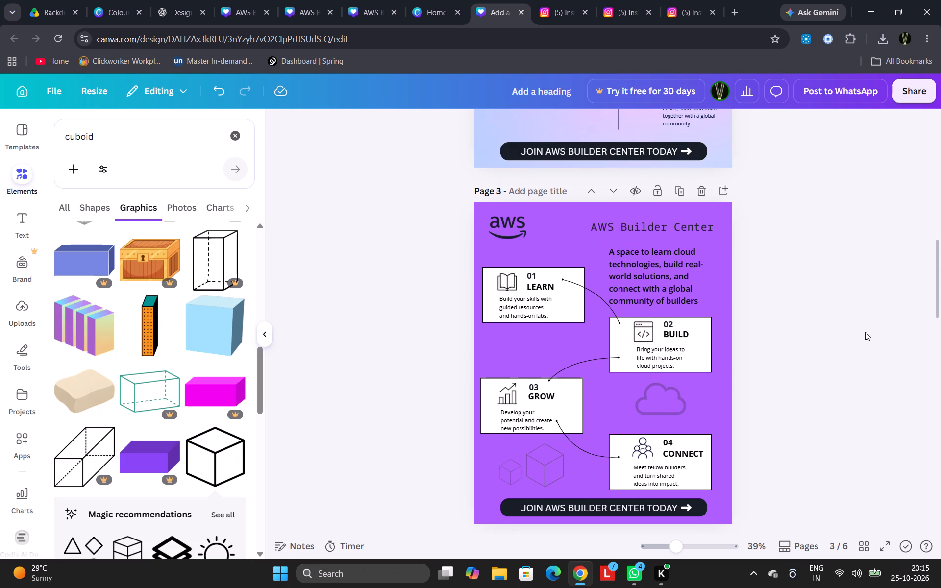
Nudge the faded cloud on page 3 slightly left and down in the gap above the CONNECT card.
scroll(867, 332, "down", 1)
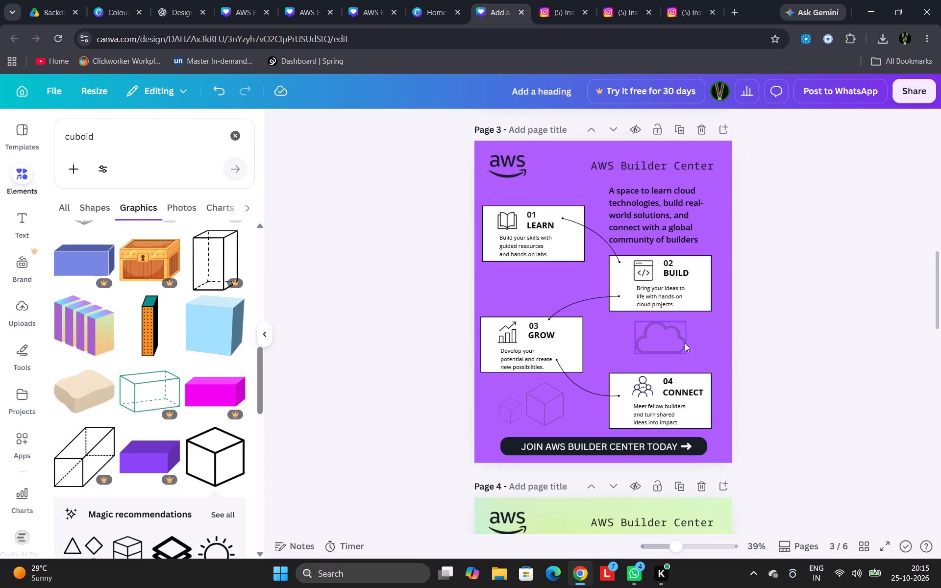
left_click(672, 342)
left_click(656, 340)
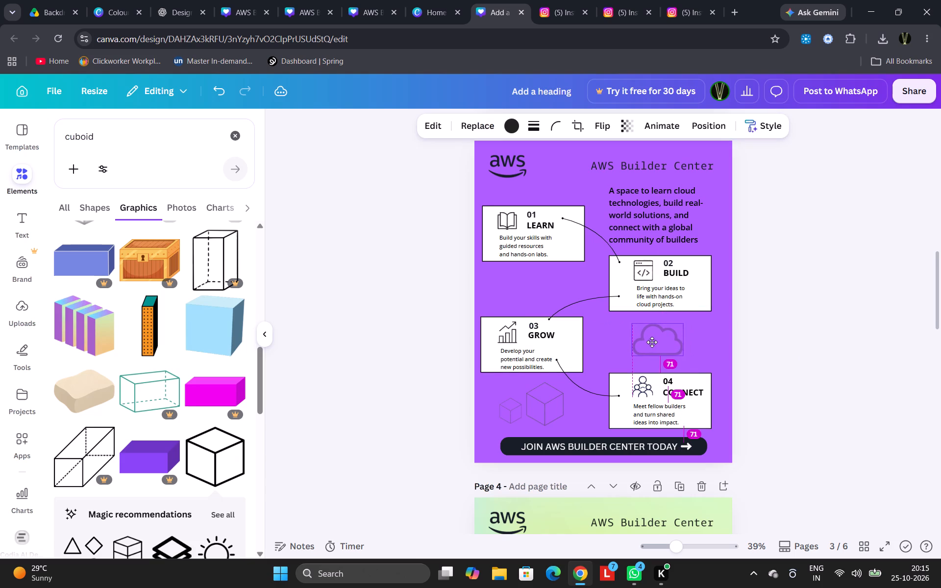
left_click(922, 312)
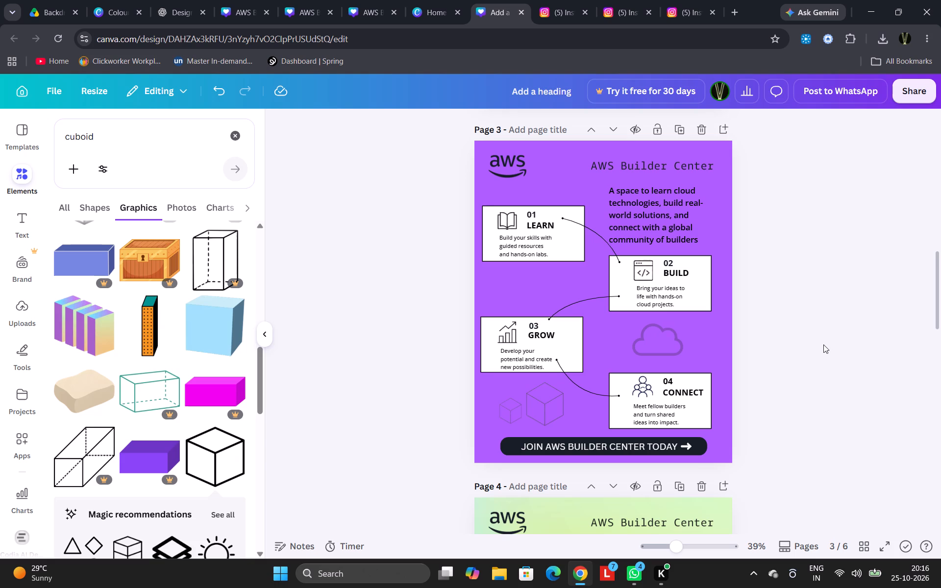
Review the poster designs on pages 4 to 6 and return to page 3.
scroll(830, 350, "down", 8)
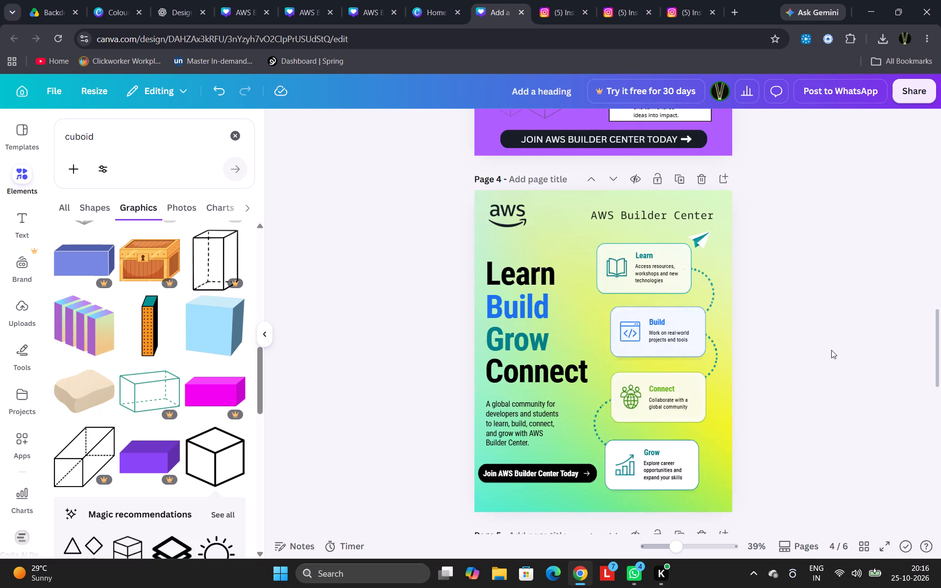
scroll(831, 350, "down", 9)
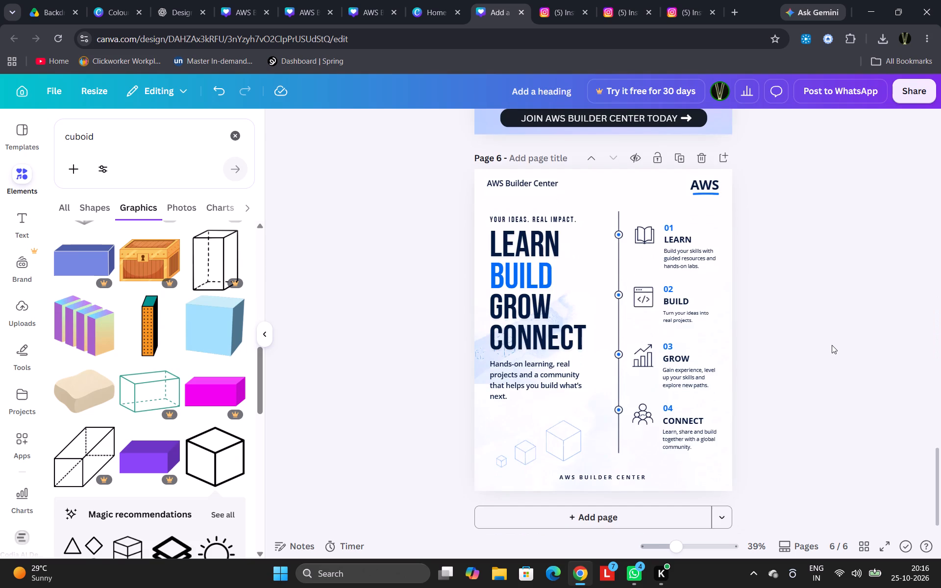
scroll(831, 341, "up", 5)
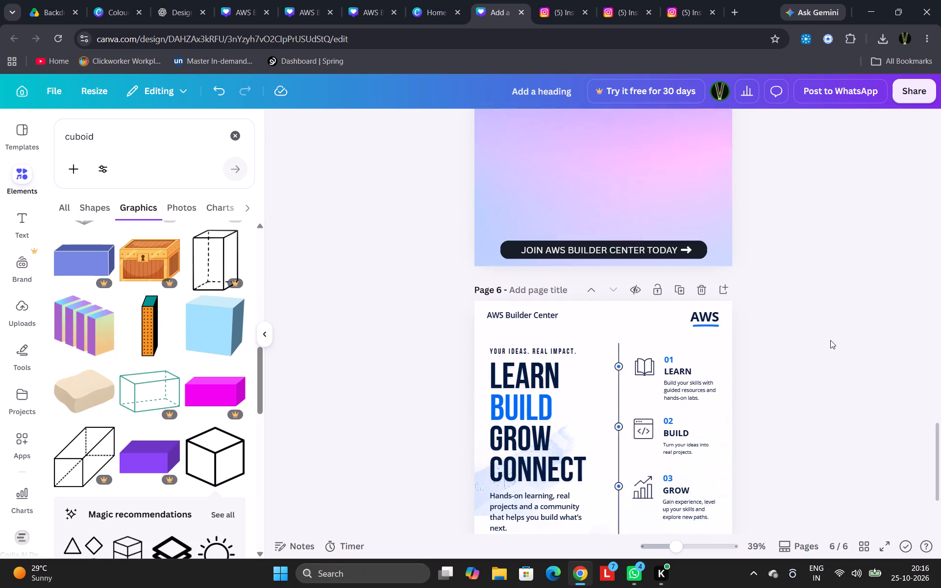
scroll(830, 340, "up", 11)
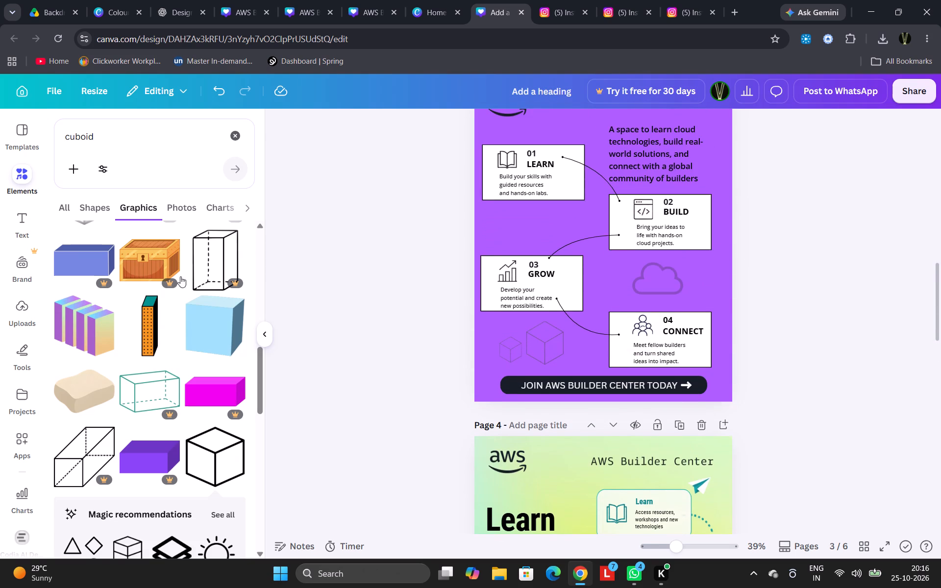
Search the graphics for "lines" and look through the results for a decoration suited to page 3.
left_click_drag(131, 136, 59, 146)
type("lines\\")
key("BackSpace")
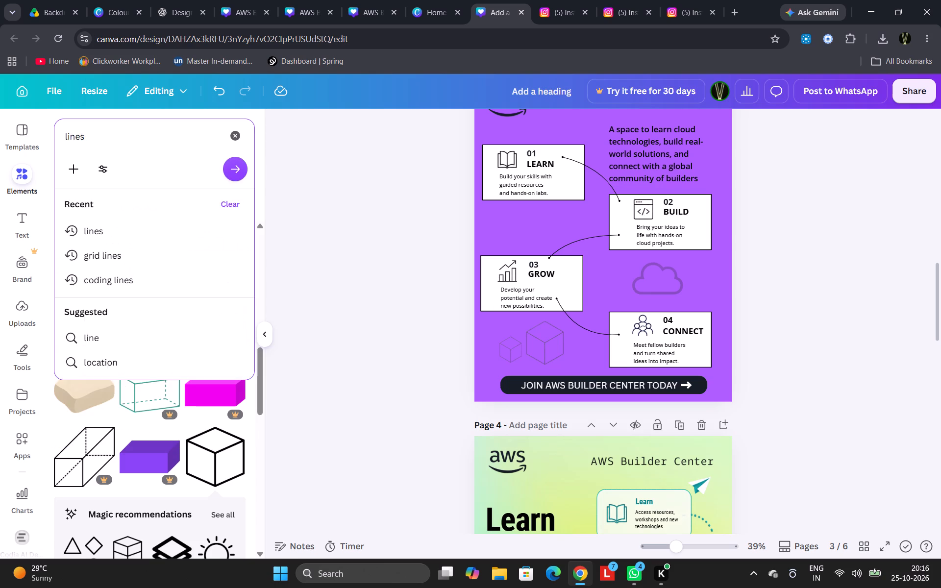
key("Return")
scroll(658, 226, "up", 3)
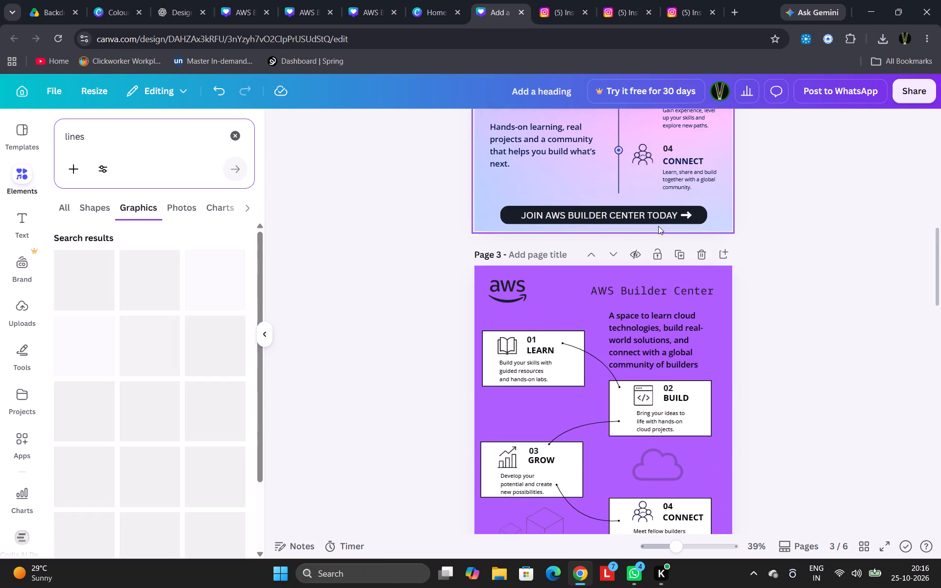
scroll(660, 227, "down", 2)
scroll(704, 230, "up", 2)
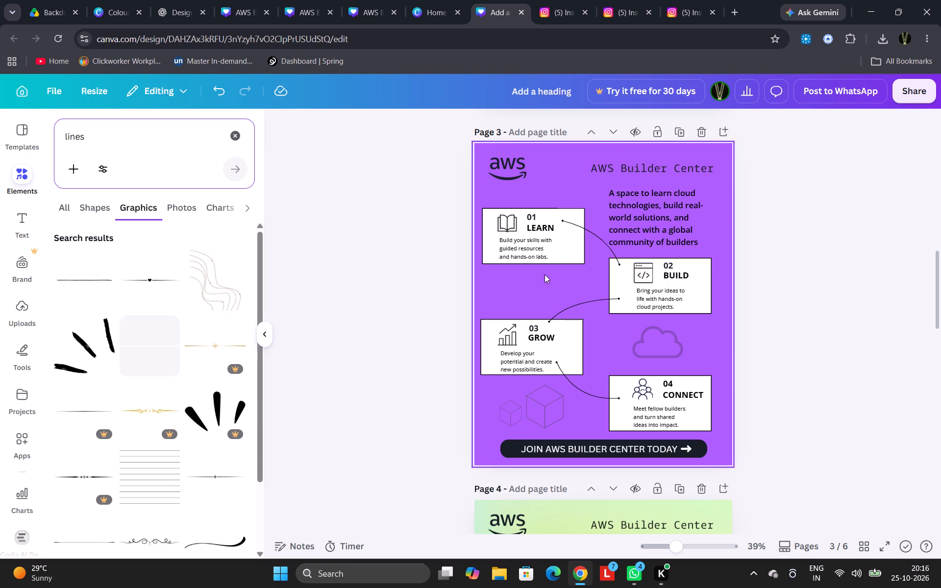
scroll(124, 329, "down", 1)
scroll(198, 361, "down", 2)
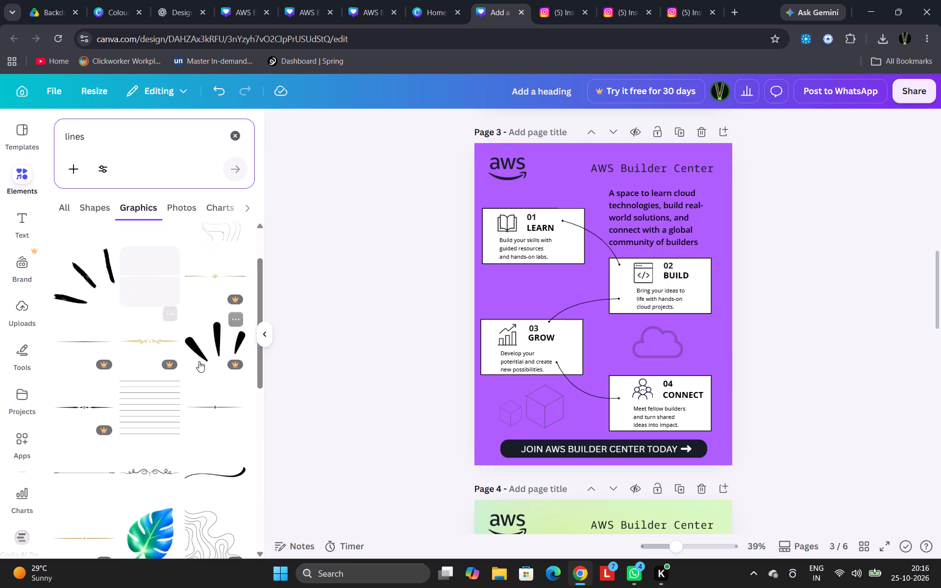
scroll(199, 361, "down", 1)
scroll(95, 321, "down", 3)
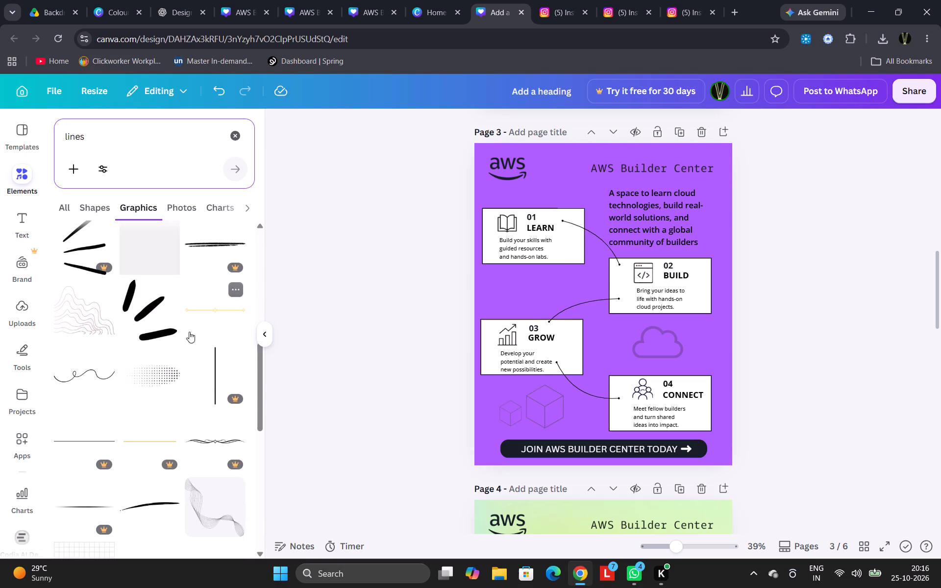
scroll(181, 354, "down", 4)
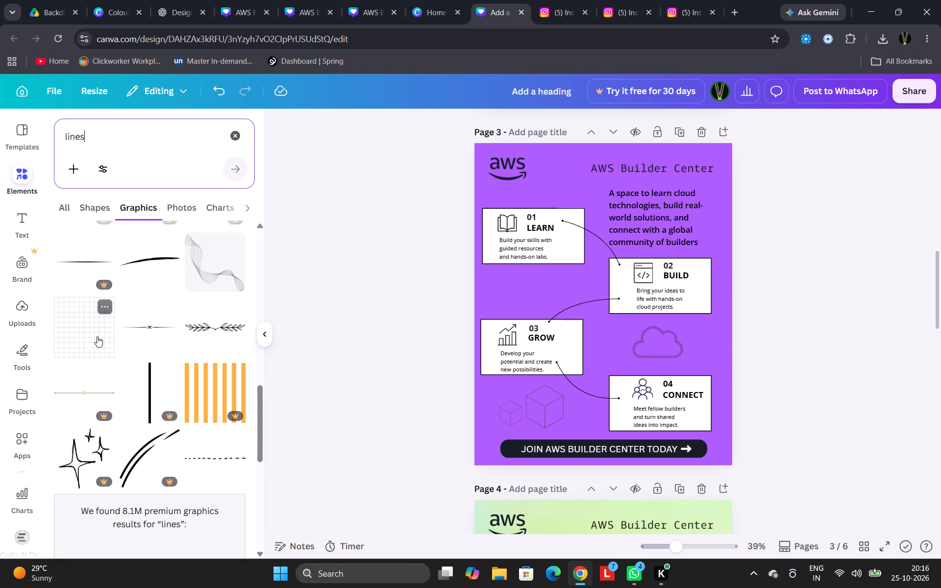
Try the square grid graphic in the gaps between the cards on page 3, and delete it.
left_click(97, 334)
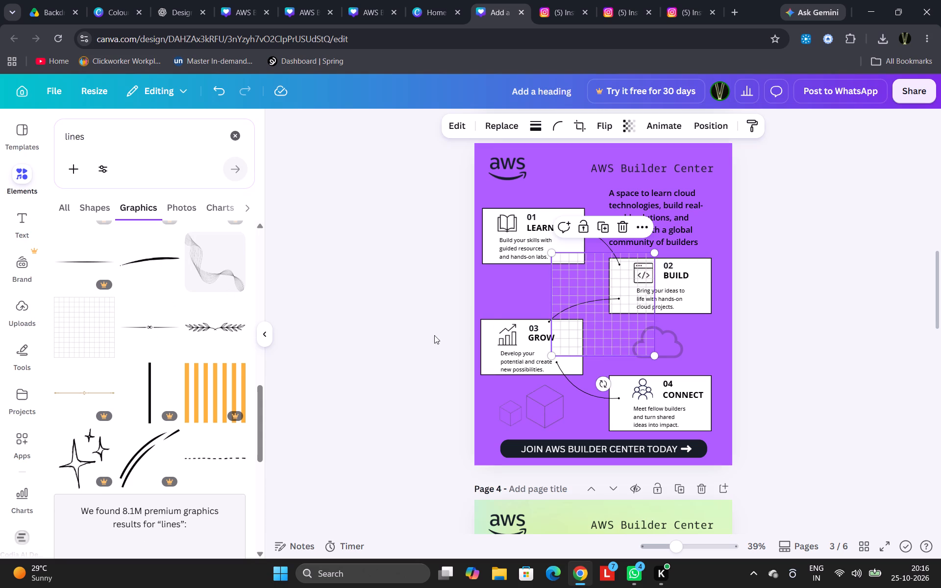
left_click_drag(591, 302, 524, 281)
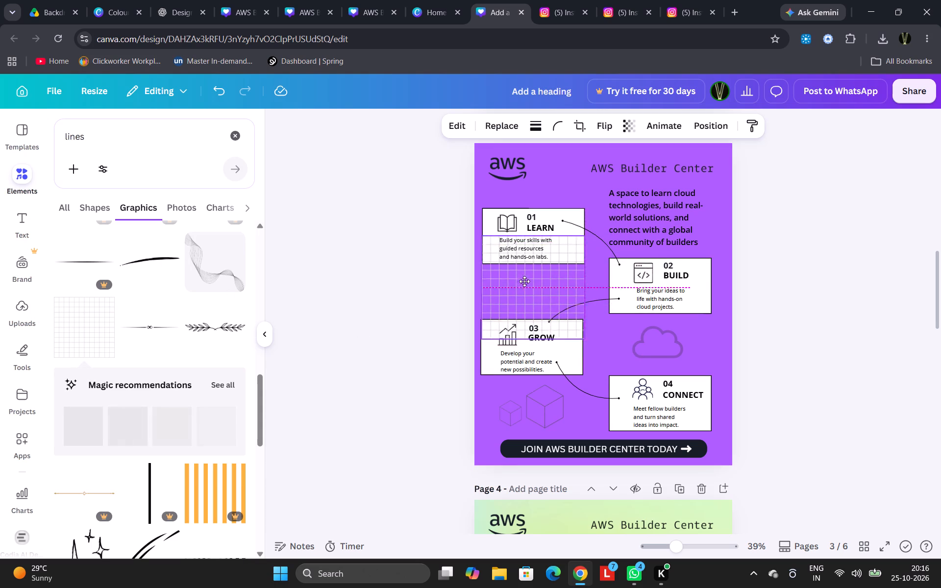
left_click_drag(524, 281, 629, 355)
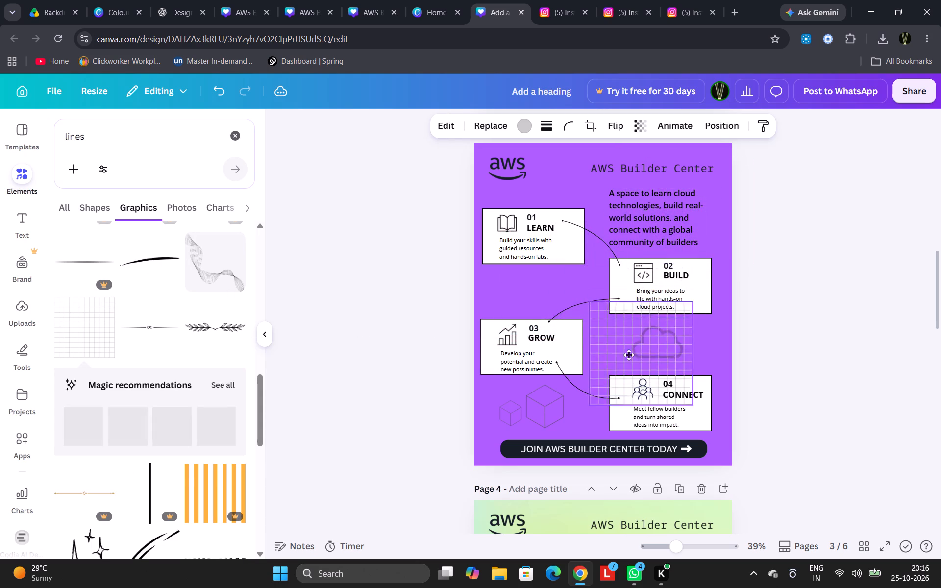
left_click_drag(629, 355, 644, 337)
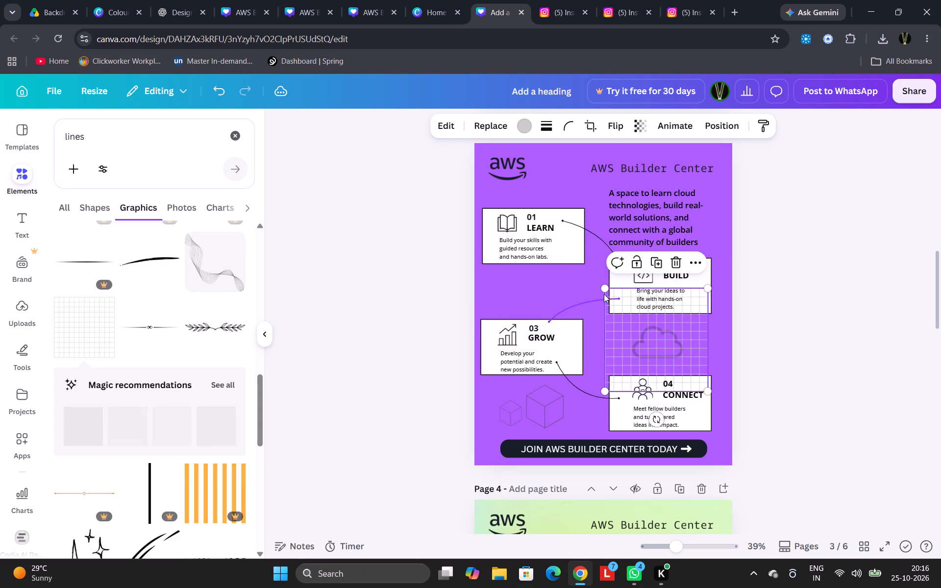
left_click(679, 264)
Insert the graphic of three four-point sparkles from further down the lines results on page 3 and shrink it to about half size.
scroll(154, 370, "down", 4)
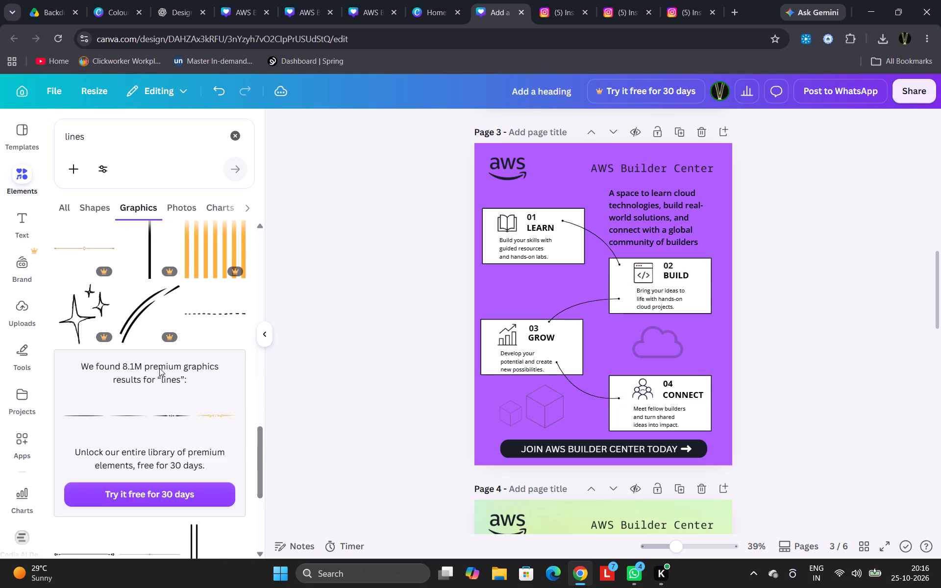
scroll(169, 349, "down", 3)
scroll(214, 363, "down", 3)
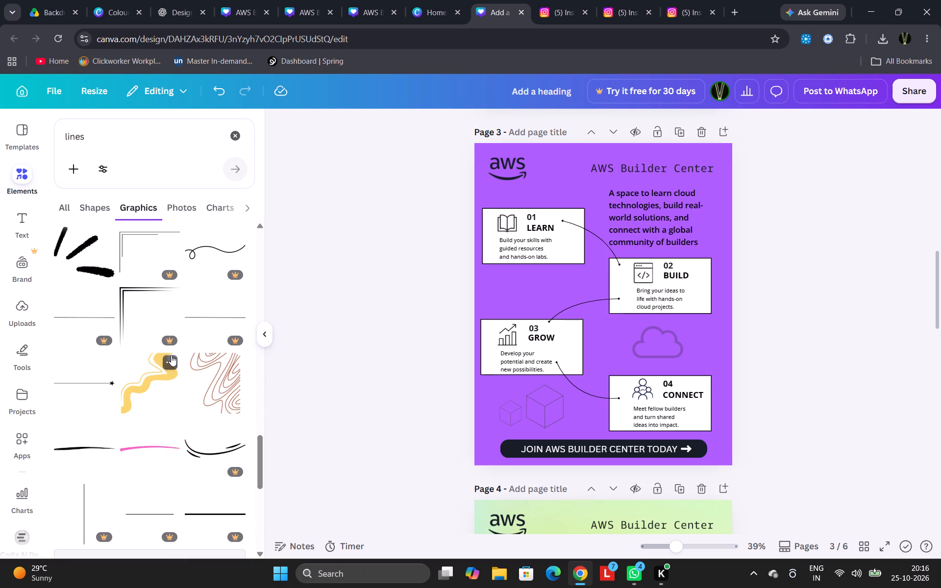
scroll(171, 355, "down", 9)
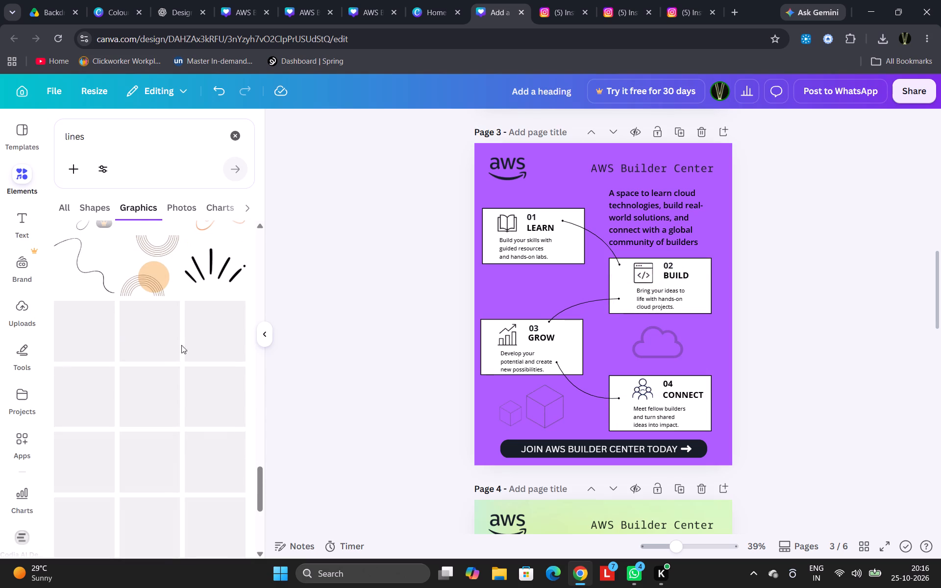
scroll(195, 338, "down", 4)
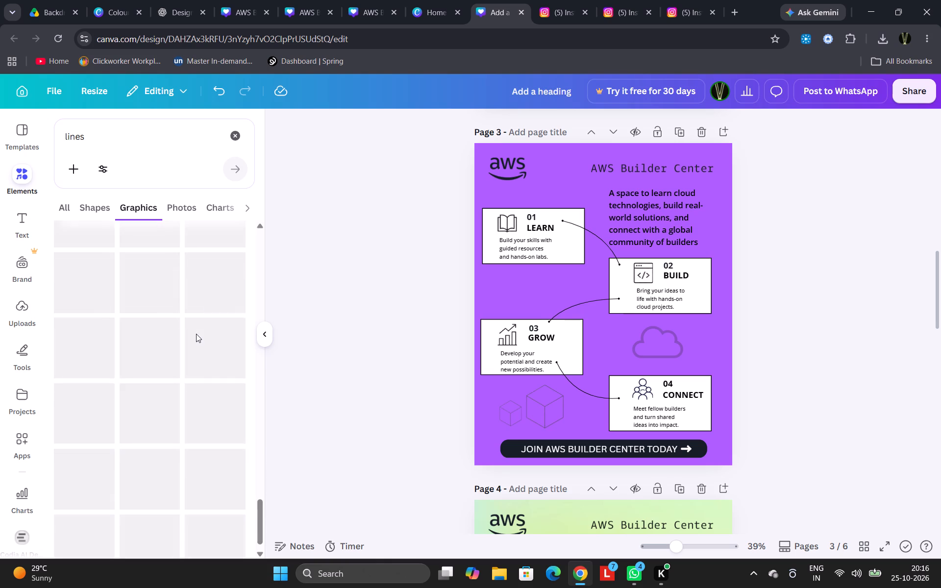
scroll(194, 333, "up", 2)
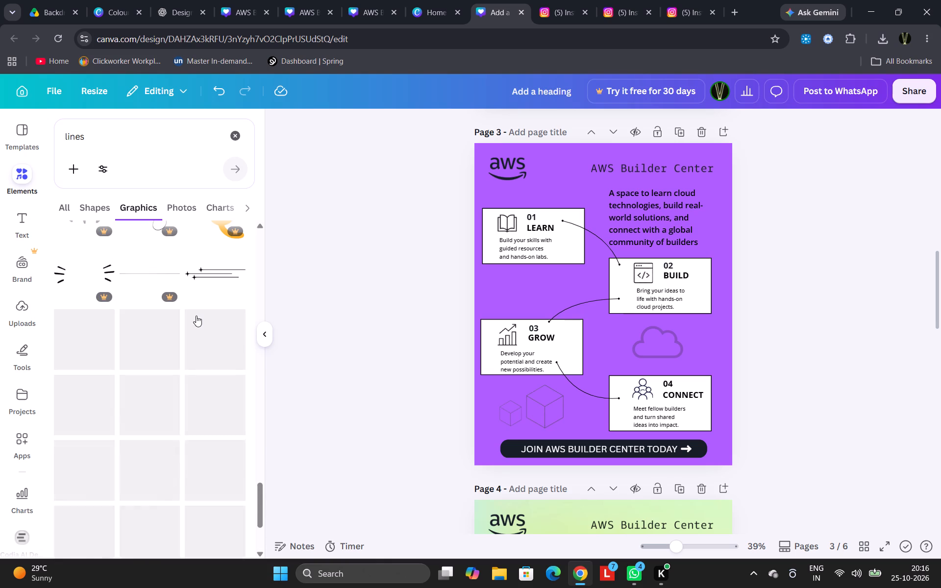
scroll(202, 322, "down", 3)
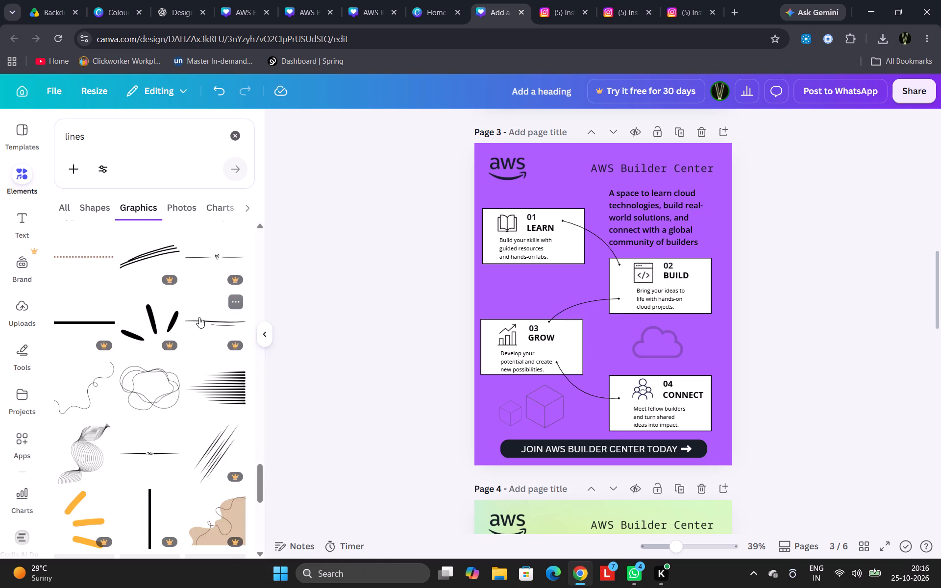
scroll(199, 317, "down", 3)
scroll(198, 317, "up", 1)
scroll(195, 317, "down", 2)
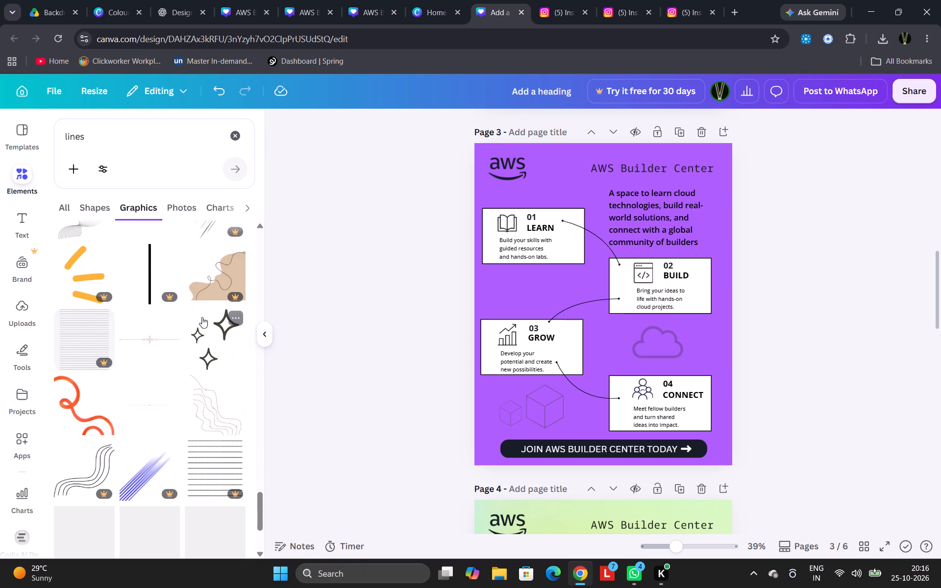
left_click(222, 352)
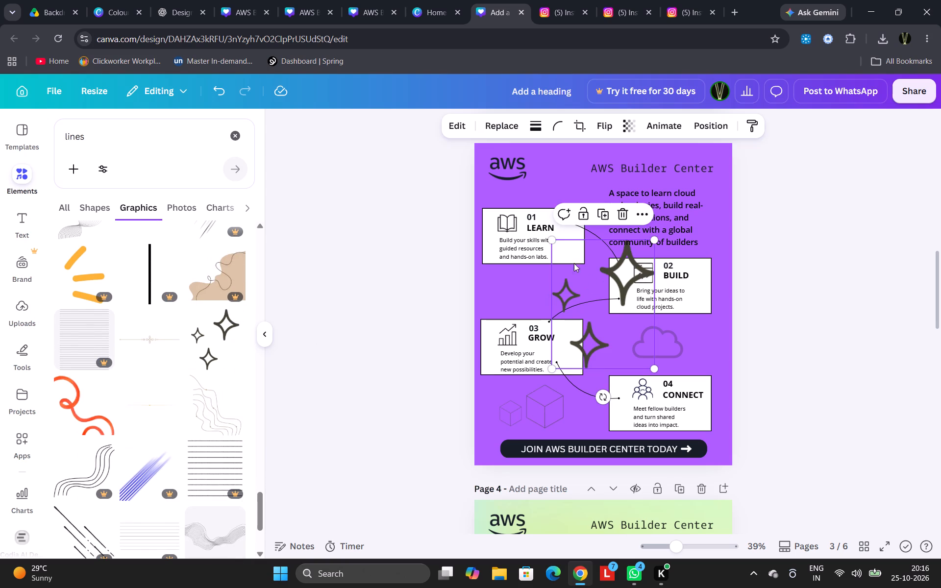
left_click_drag(556, 244, 628, 296)
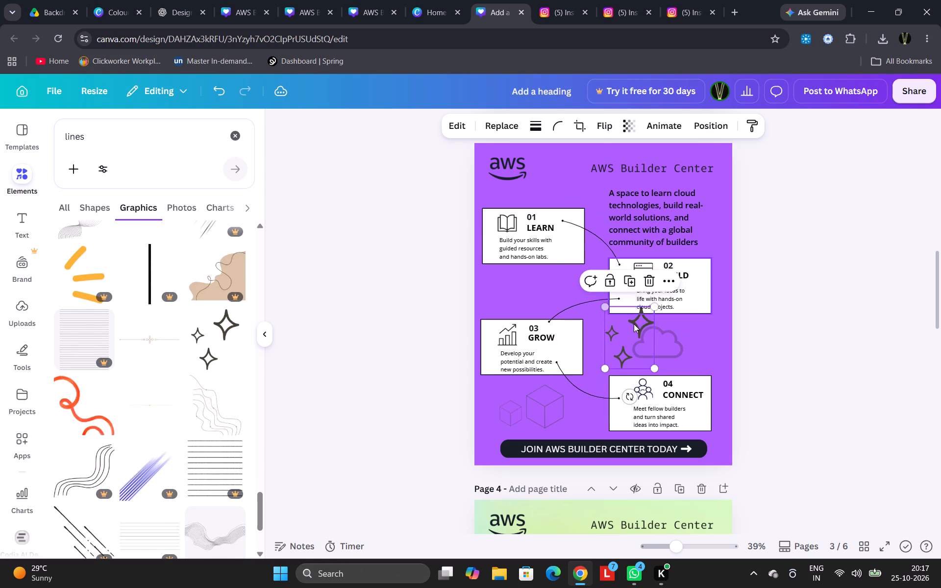
Set the sparkles aside at the page edge and move the faded cloud into the gap between the LEARN and GROW cards.
left_click_drag(637, 338, 742, 347)
left_click(649, 343)
left_click_drag(649, 344, 502, 292)
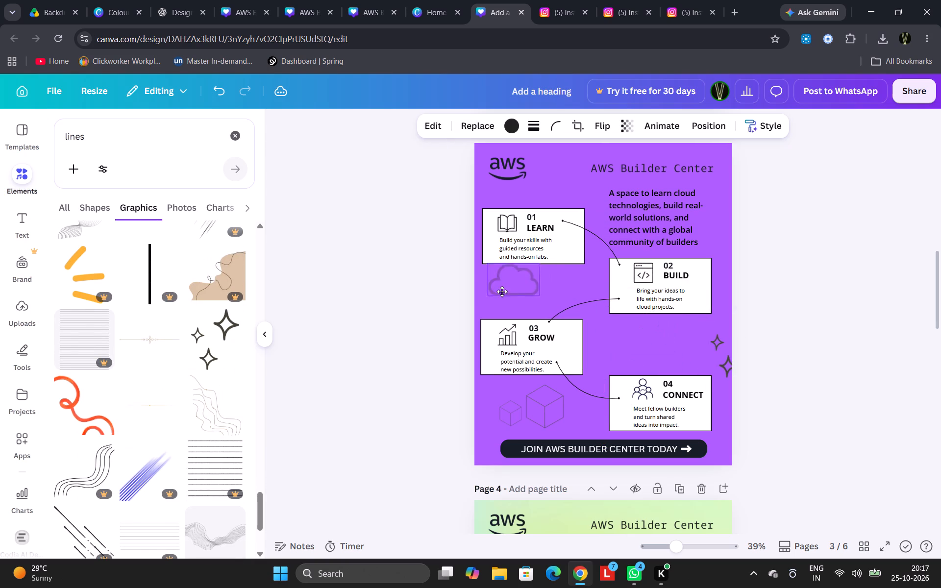
left_click_drag(502, 292, 512, 294)
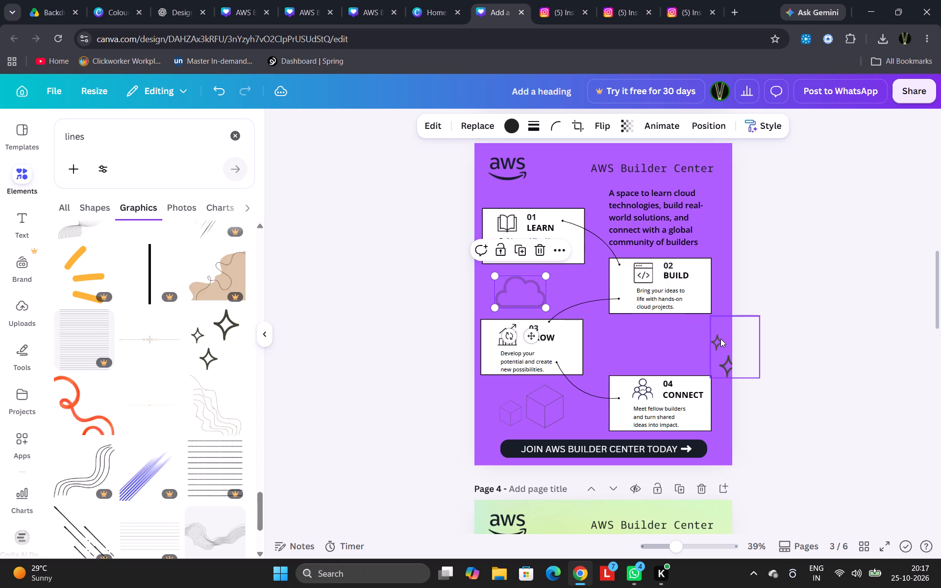
Place the sparkles in the gap between the BUILD and CONNECT cards and shrink them to fit.
left_click(723, 340)
left_click_drag(724, 341, 667, 340)
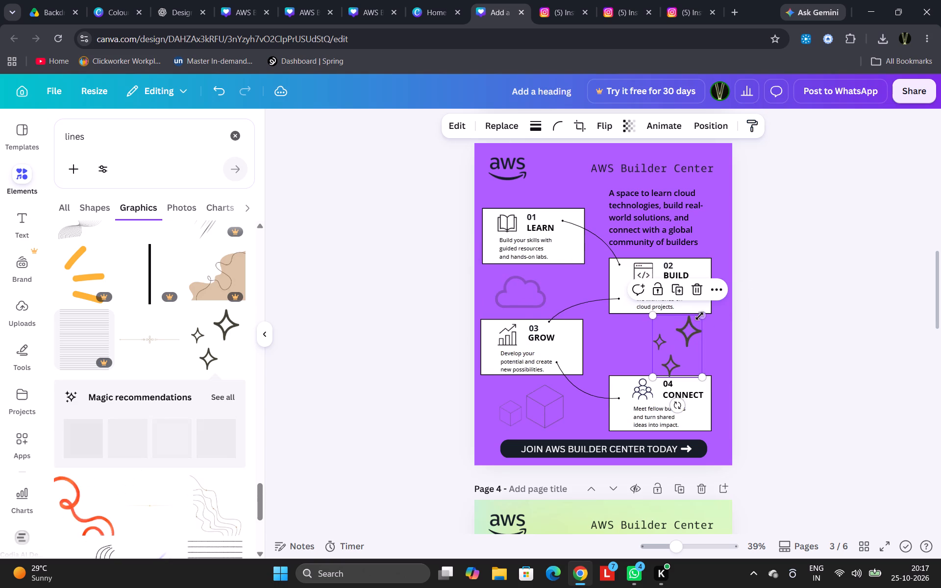
left_click_drag(699, 316, 676, 339)
left_click_drag(664, 371, 687, 354)
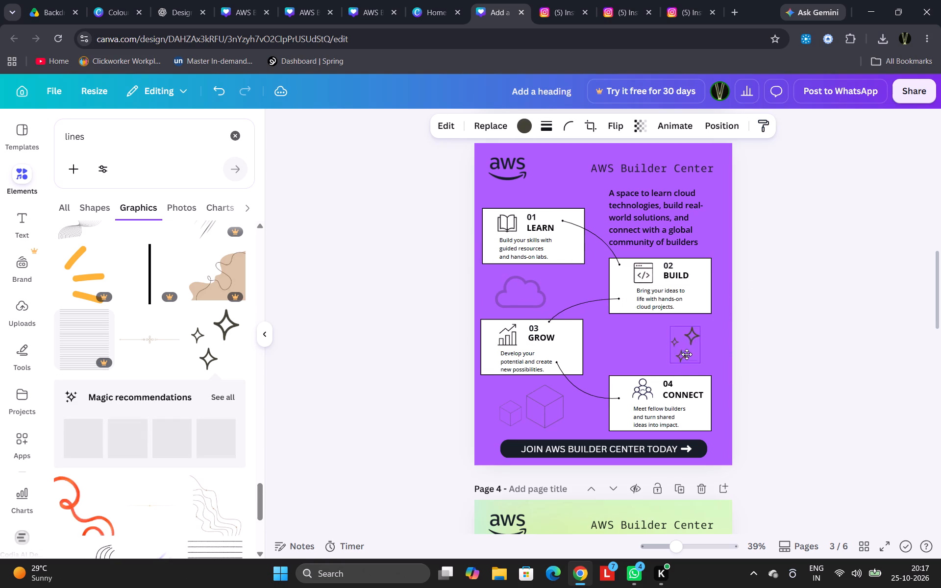
left_click_drag(687, 354, 653, 358)
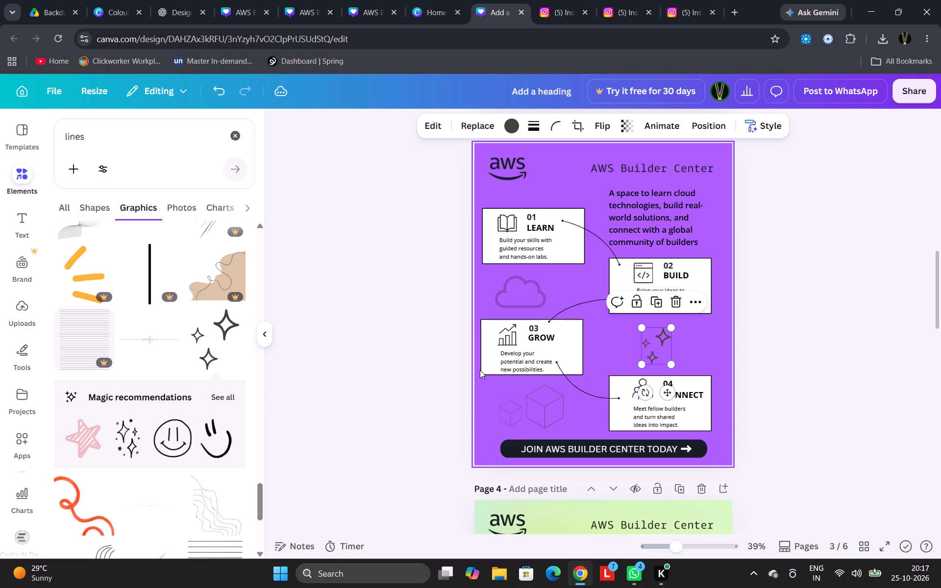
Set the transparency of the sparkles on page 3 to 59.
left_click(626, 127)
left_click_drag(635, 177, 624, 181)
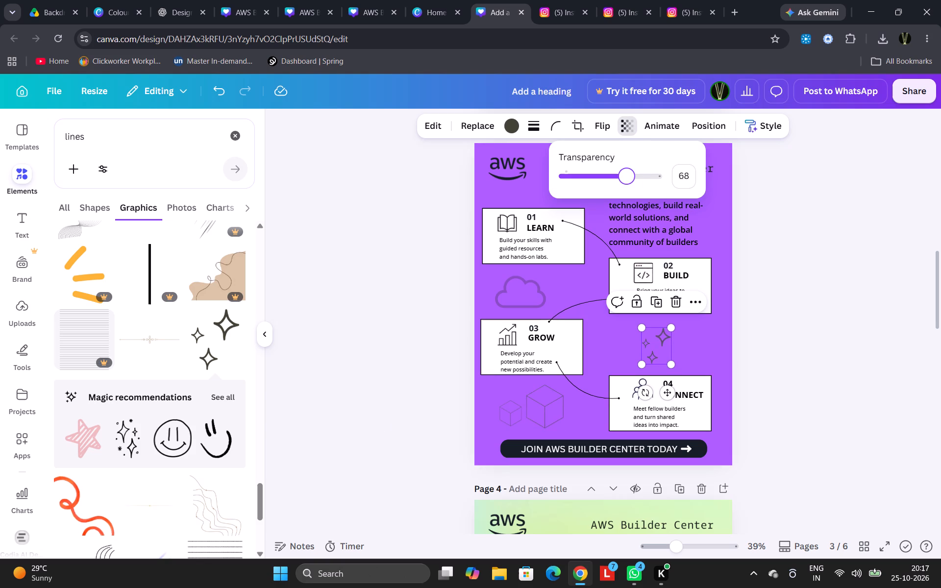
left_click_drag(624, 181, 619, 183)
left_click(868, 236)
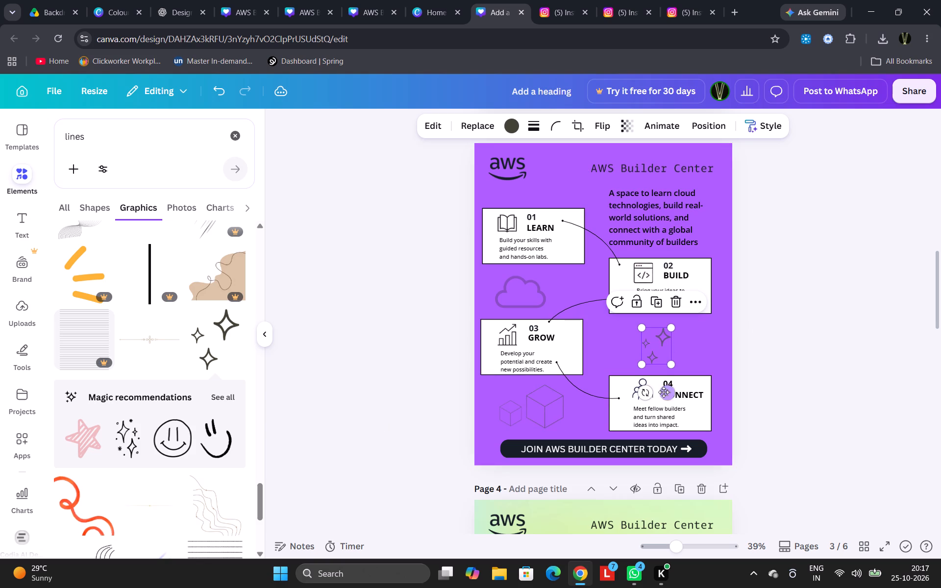
Centre the sparkles in the gap between the BUILD and CONNECT cards and tilt them slightly.
left_click(665, 393)
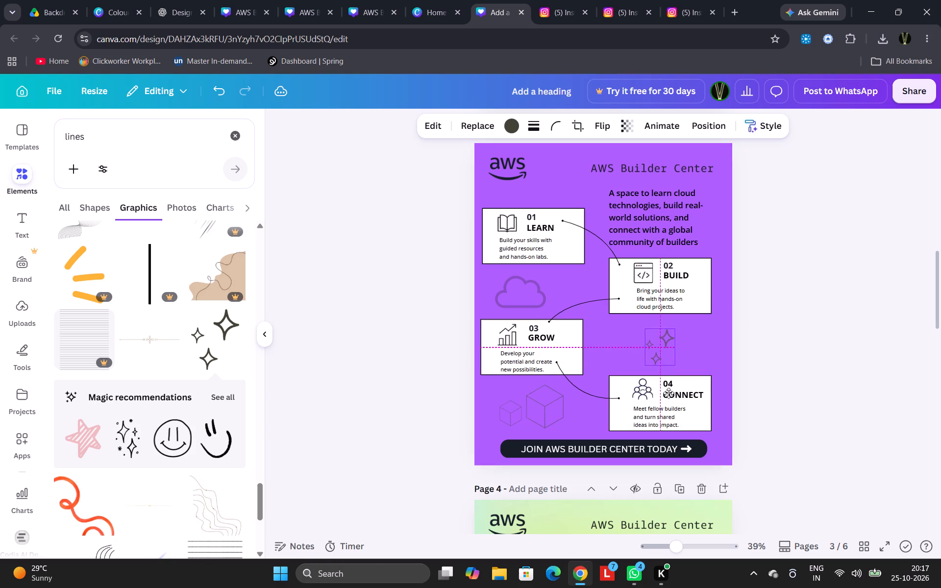
left_click(650, 395)
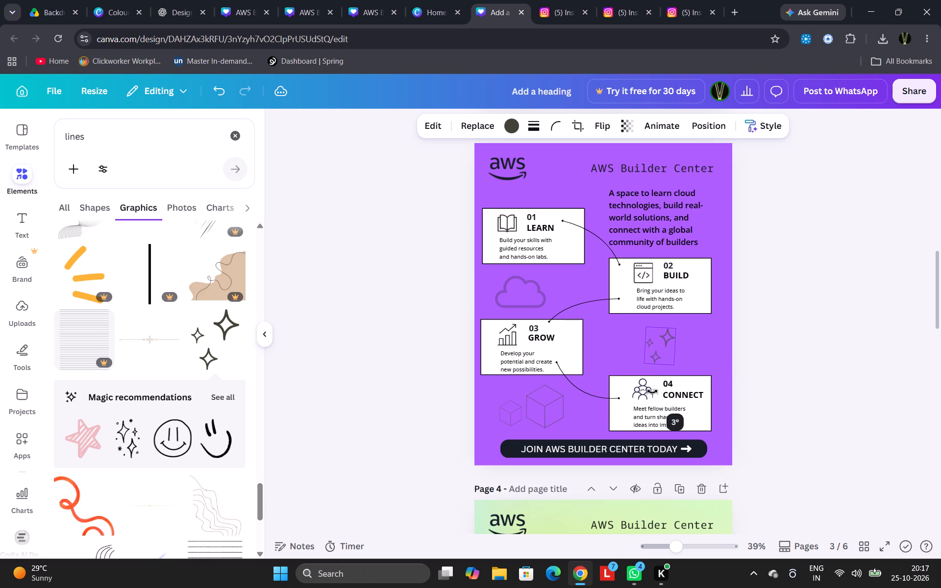
left_click(769, 320)
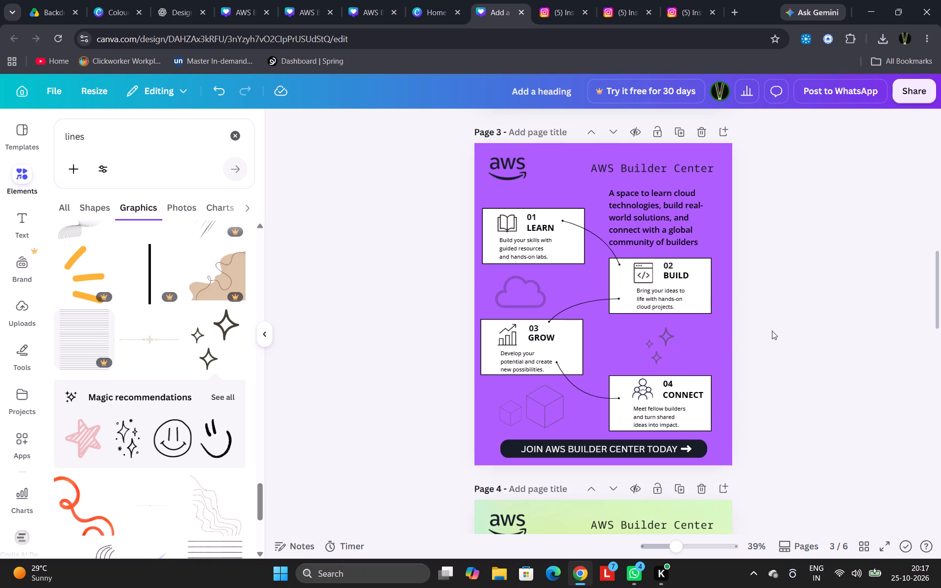
Check the cloud's transparency and set the sparkles on page 3 to the matching value of 26.
left_click(536, 302)
left_click(635, 122)
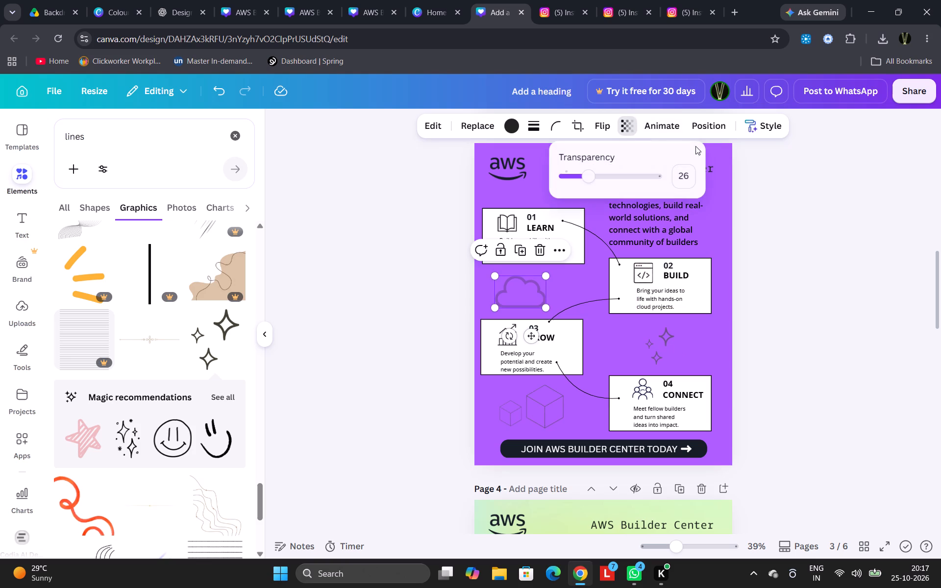
left_click(808, 254)
left_click(659, 338)
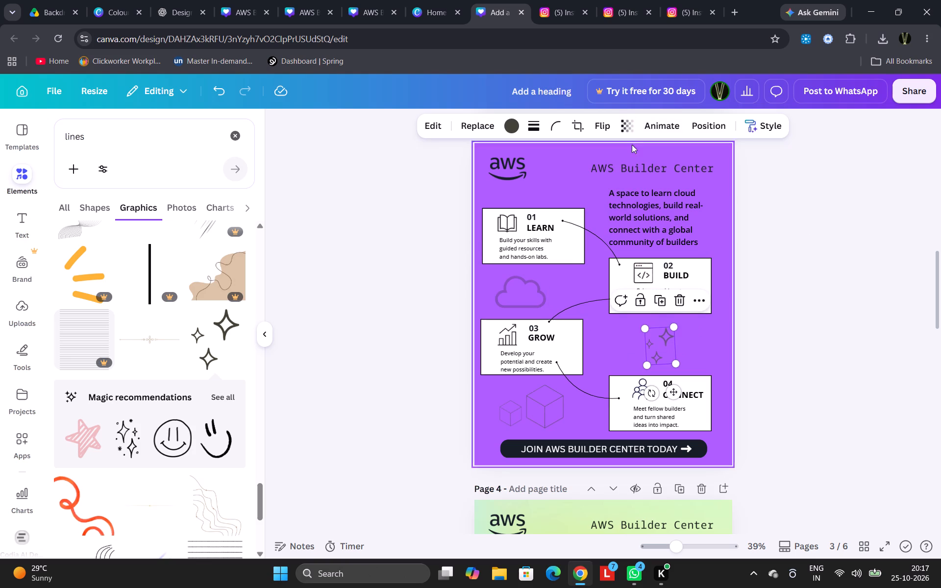
left_click(636, 131)
left_click(695, 174)
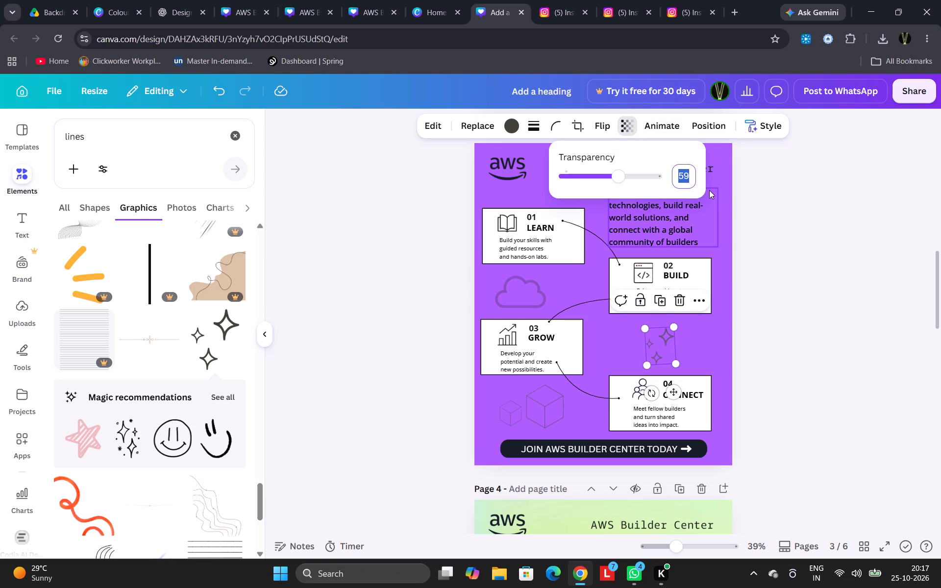
type("26")
key("Return")
scroll(709, 190, "up", 1)
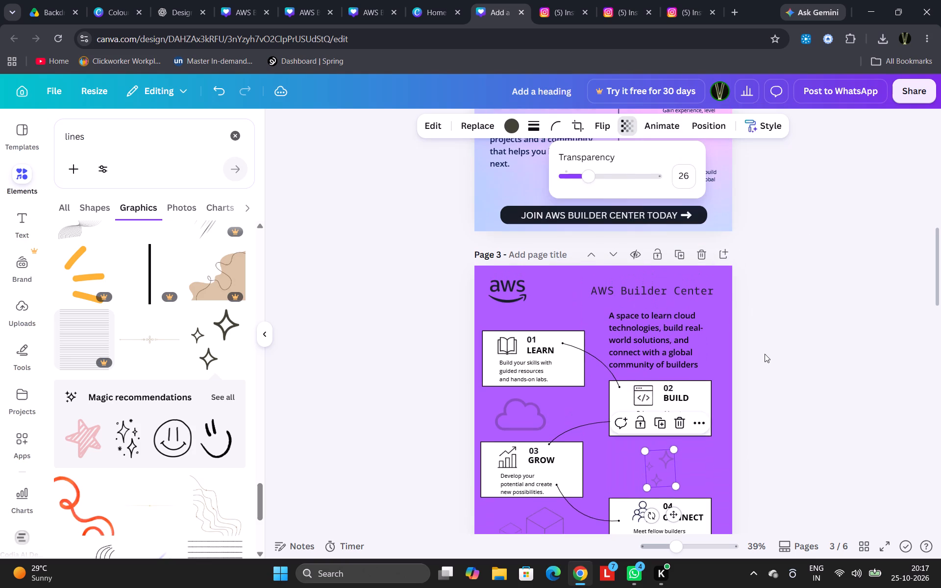
left_click(765, 354)
left_click(765, 352)
scroll(765, 352, "down", 2)
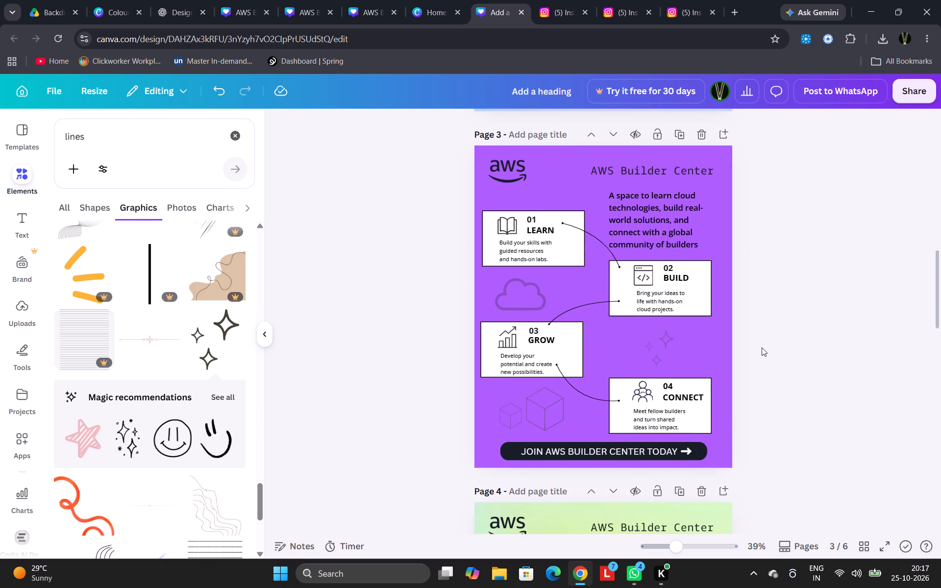
Widen the description text box on page 3 to about 465, shift it up slightly and centre-align its text.
left_click(679, 198)
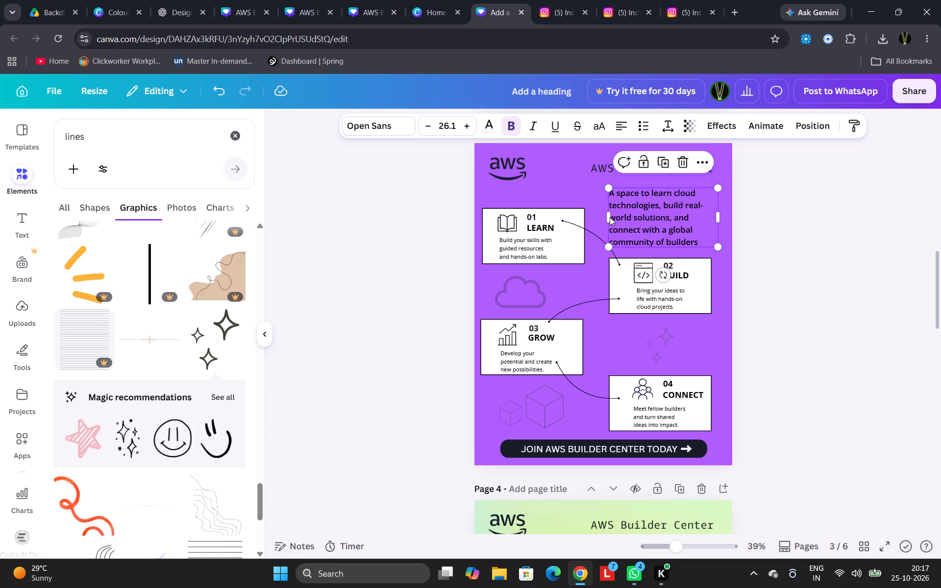
left_click(722, 216)
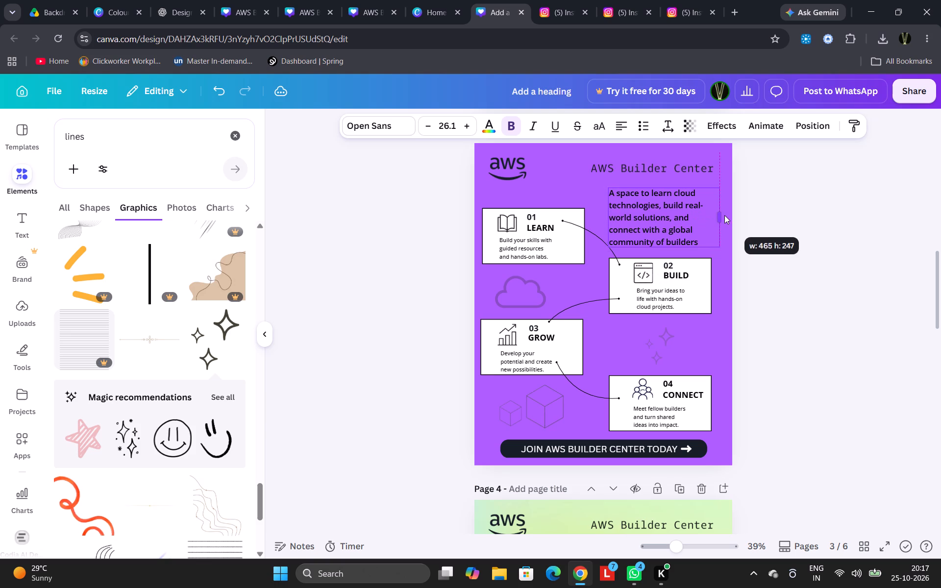
left_click(700, 221)
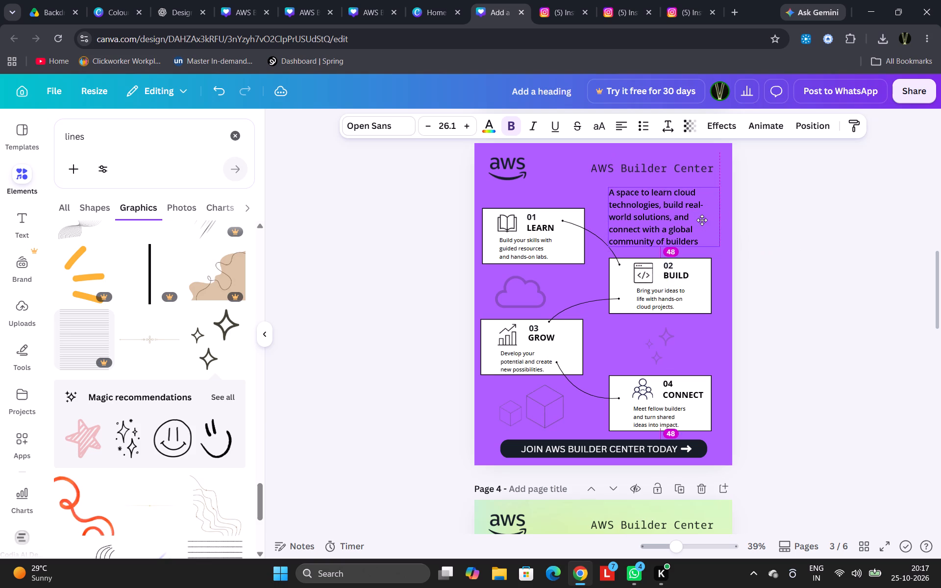
triple_click(669, 207)
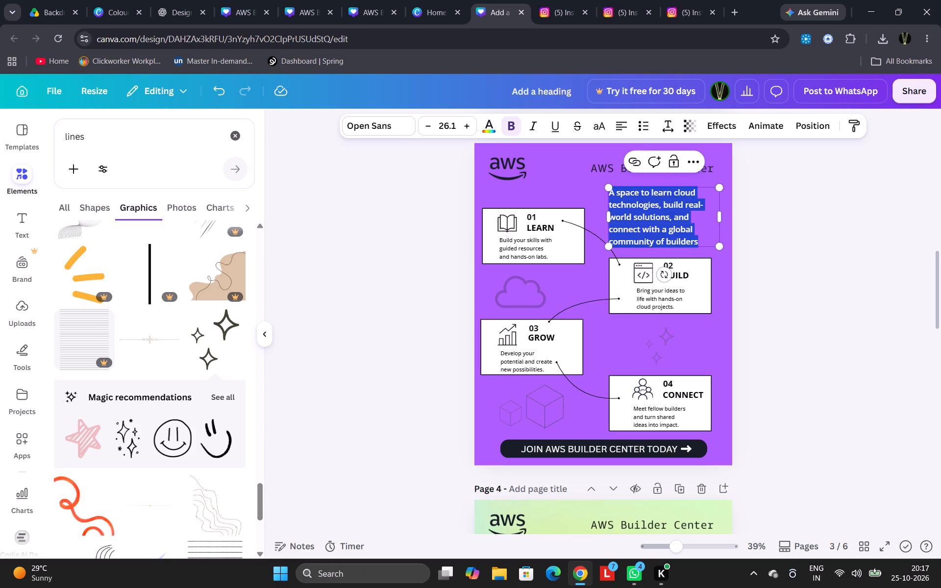
left_click(628, 123)
left_click(778, 171)
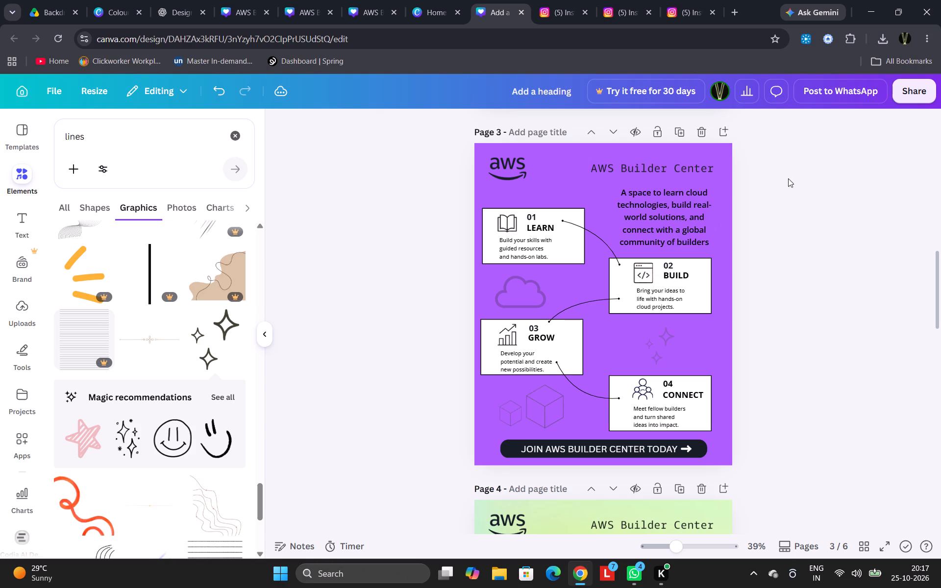
Nudge the description text on page 3 four small increments to the left.
left_click(690, 222)
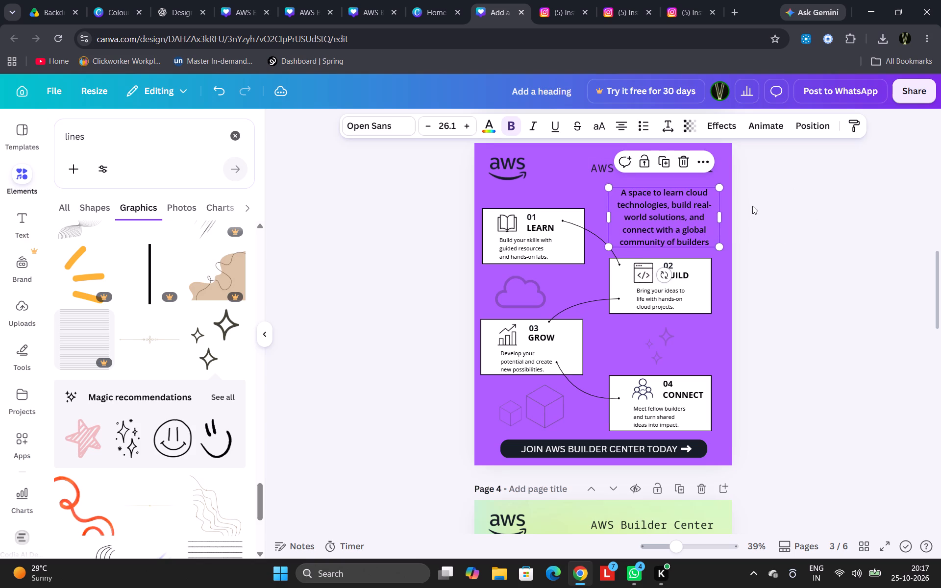
key("Left")
key("Left")
key("Left")
key("Left")
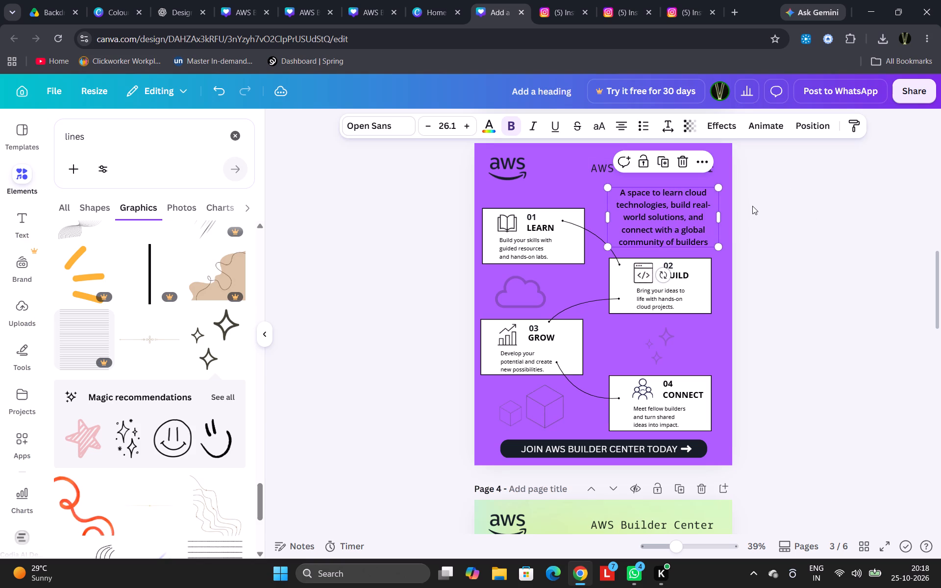
left_click(752, 206)
Reduce the font size of the description text on page 3 slightly.
left_click(690, 219)
left_click(437, 131)
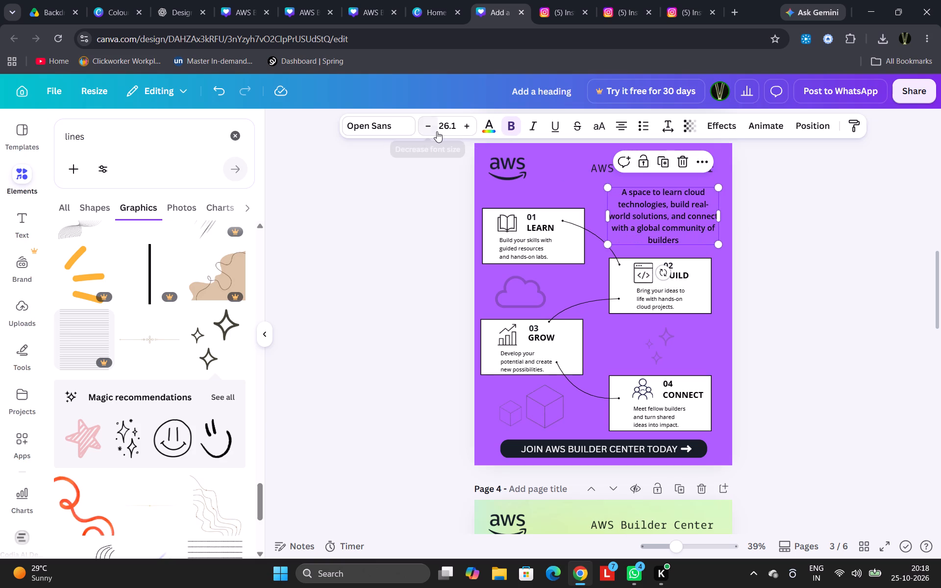
left_click(437, 131)
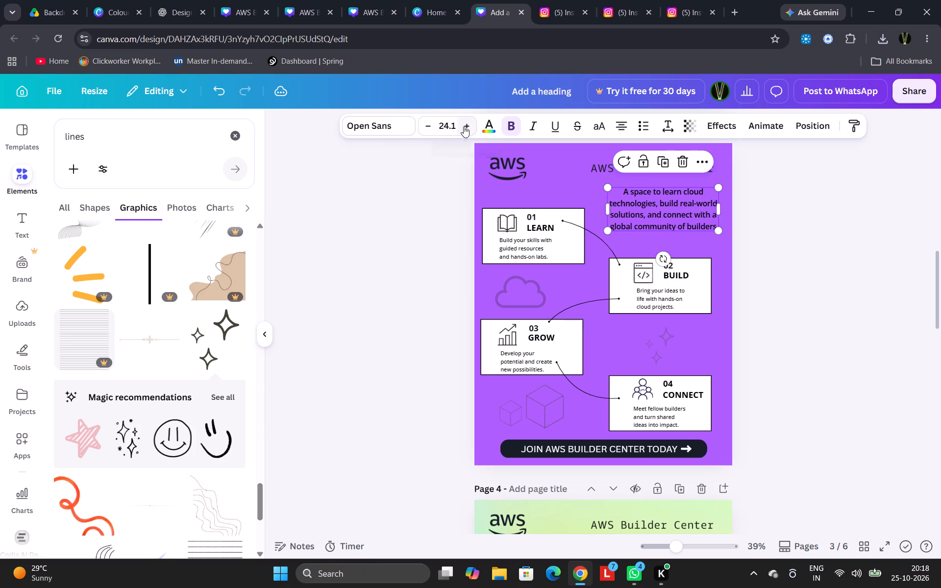
Increase the font size of the description text on page 3 by one increment and deselect the text box.
left_click(465, 126)
left_click(874, 228)
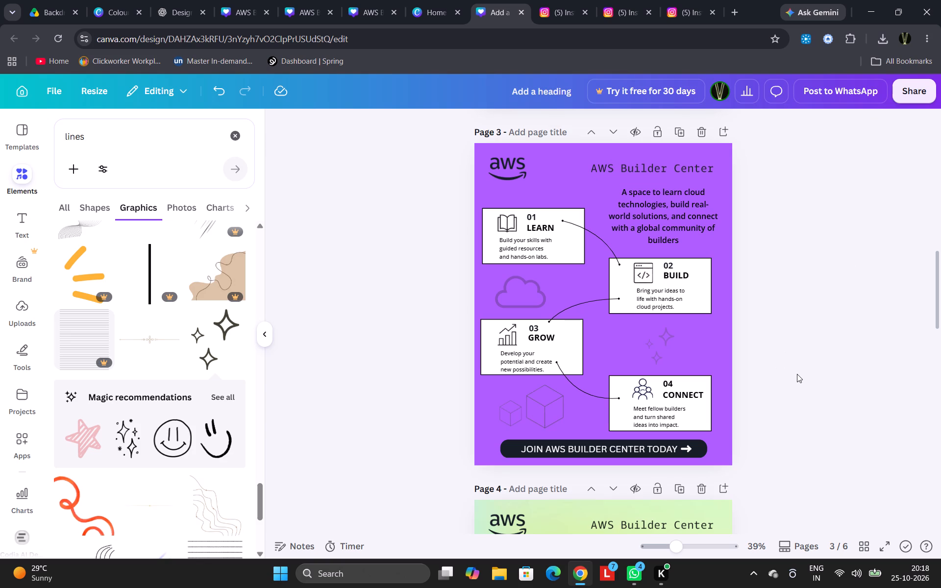
Delete page 6, the white AWS Builder Center poster with the numbered timeline, from the end of the design.
scroll(797, 374, "up", 5)
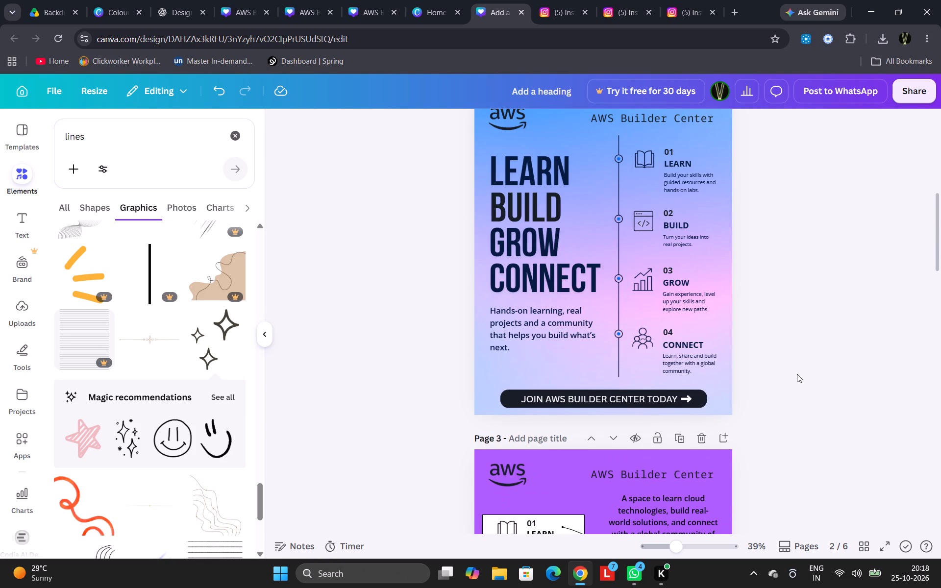
scroll(797, 374, "down", 6)
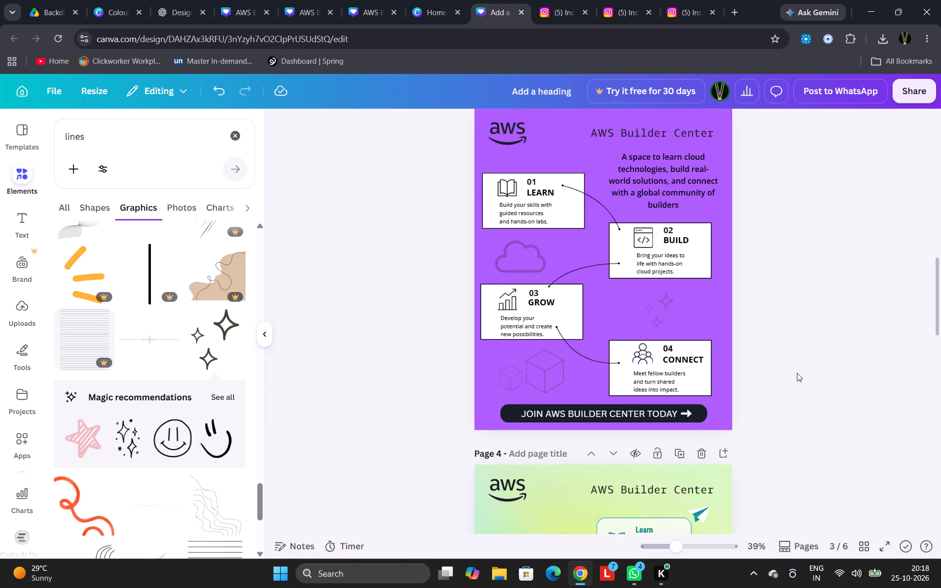
scroll(797, 373, "down", 14)
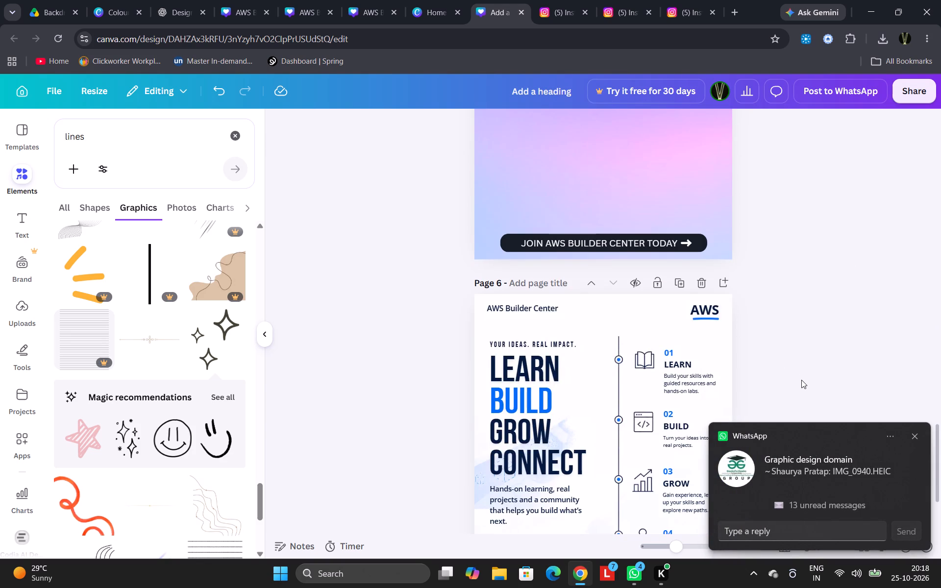
scroll(801, 380, "down", 3)
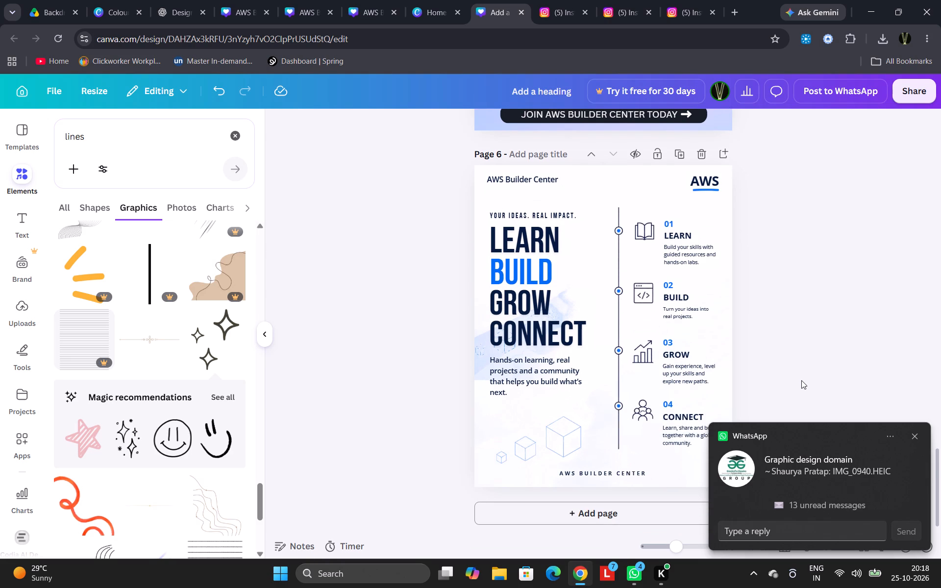
left_click(701, 158)
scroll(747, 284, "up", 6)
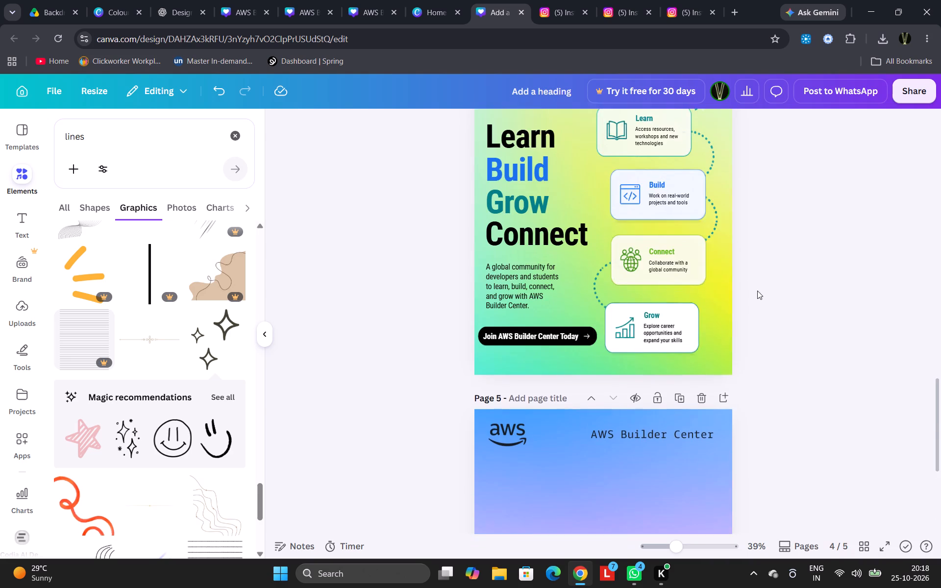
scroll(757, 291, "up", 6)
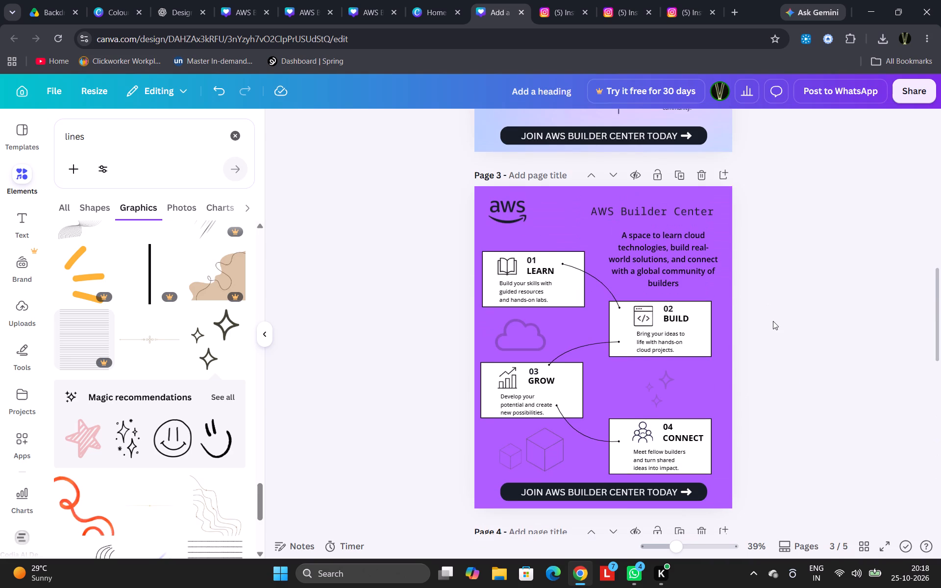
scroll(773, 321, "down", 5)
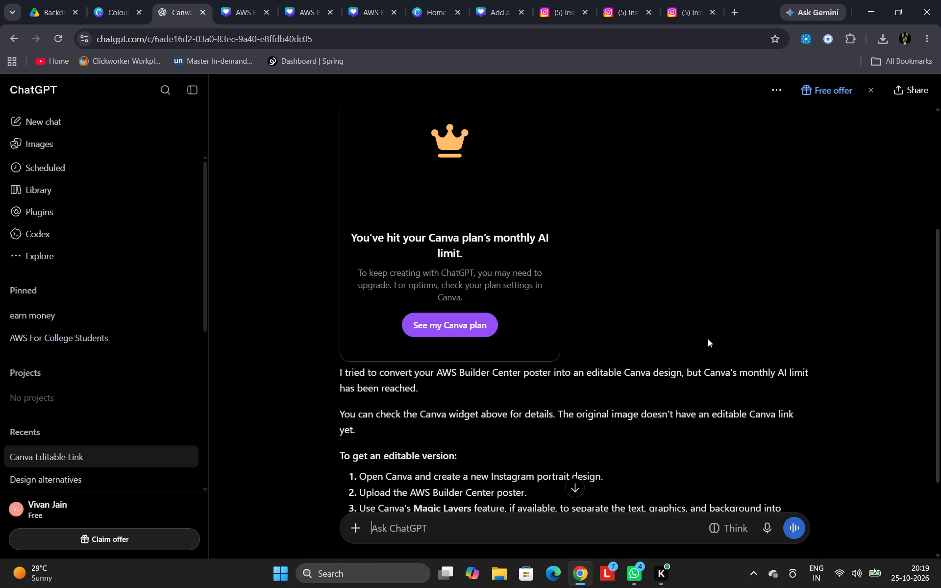
Switch back to the Canva poster design and set up a PNG download of only page 3, the purple AWS Builder Center poster.
left_click(498, 6)
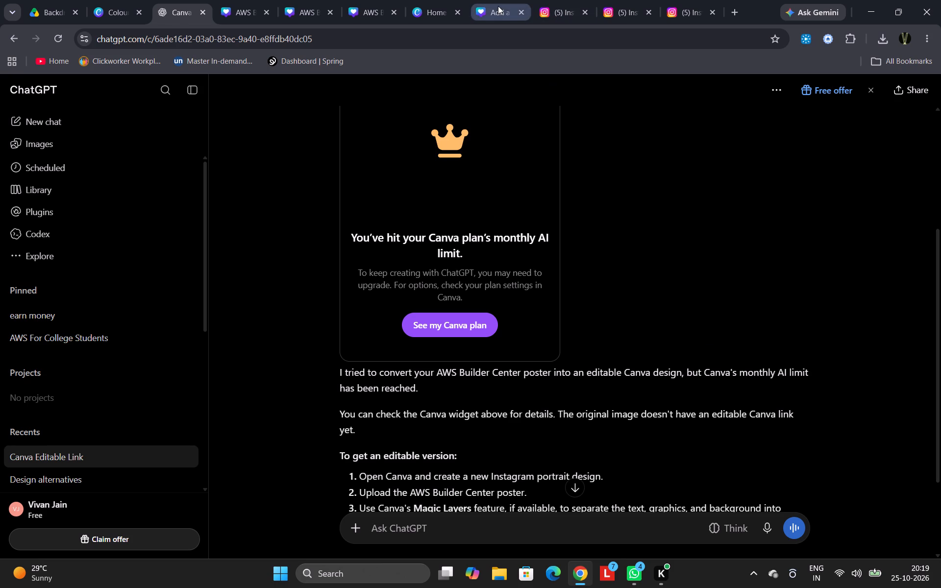
scroll(788, 381, "up", 11)
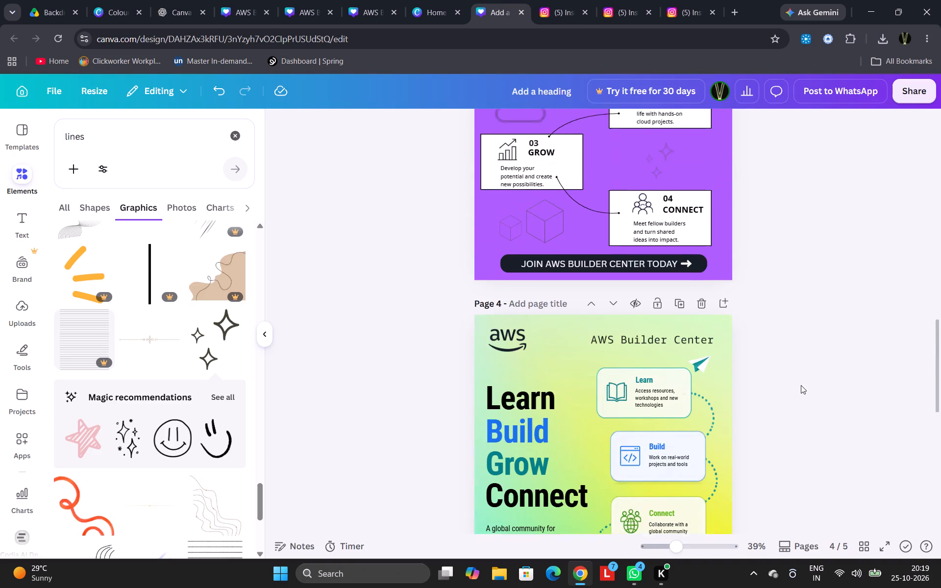
scroll(801, 385, "up", 1)
scroll(801, 385, "down", 12)
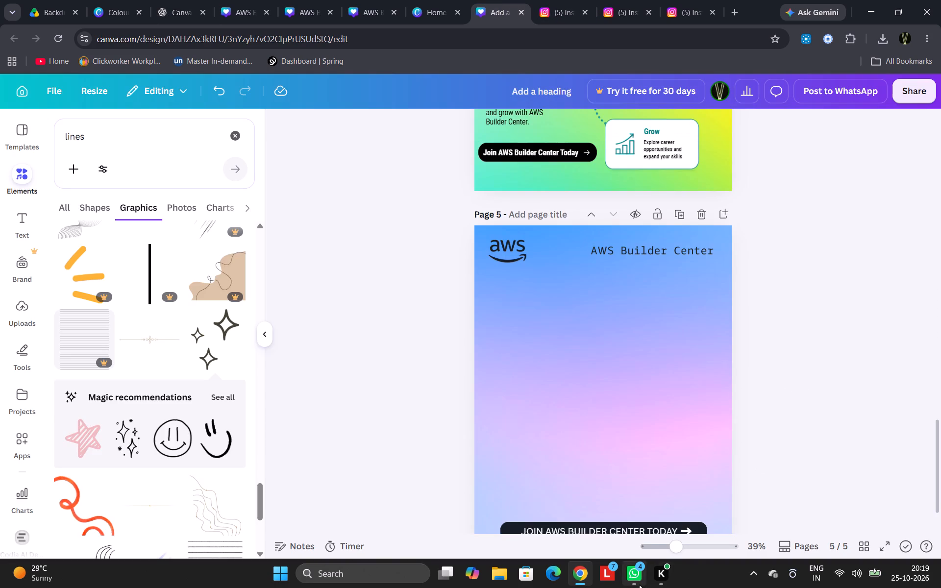
scroll(834, 398, "up", 13)
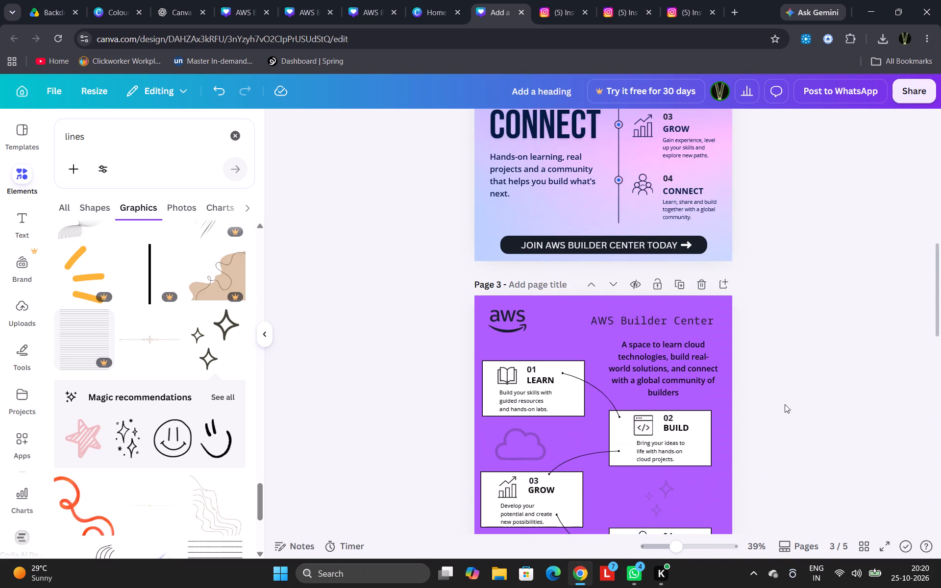
scroll(785, 404, "down", 3)
left_click(908, 93)
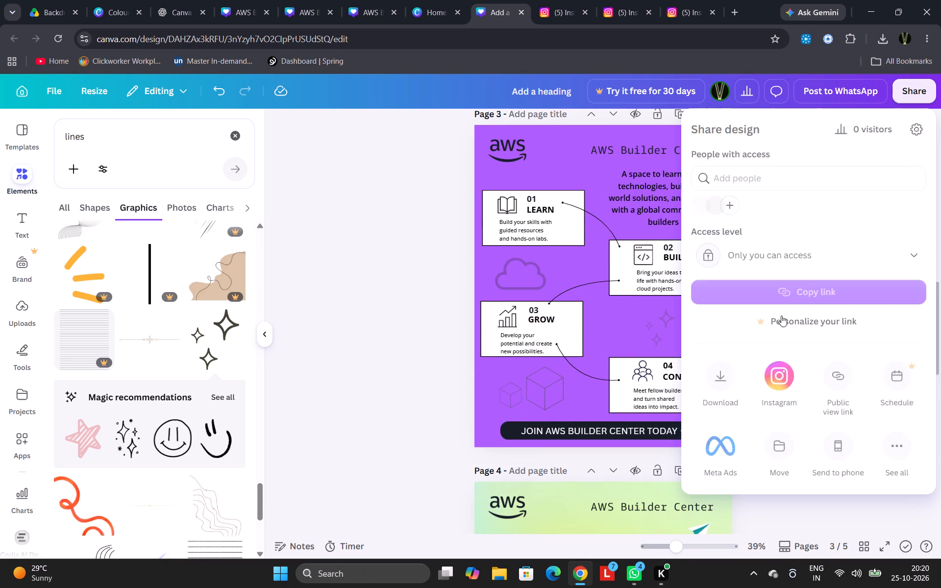
left_click(724, 385)
left_click(810, 376)
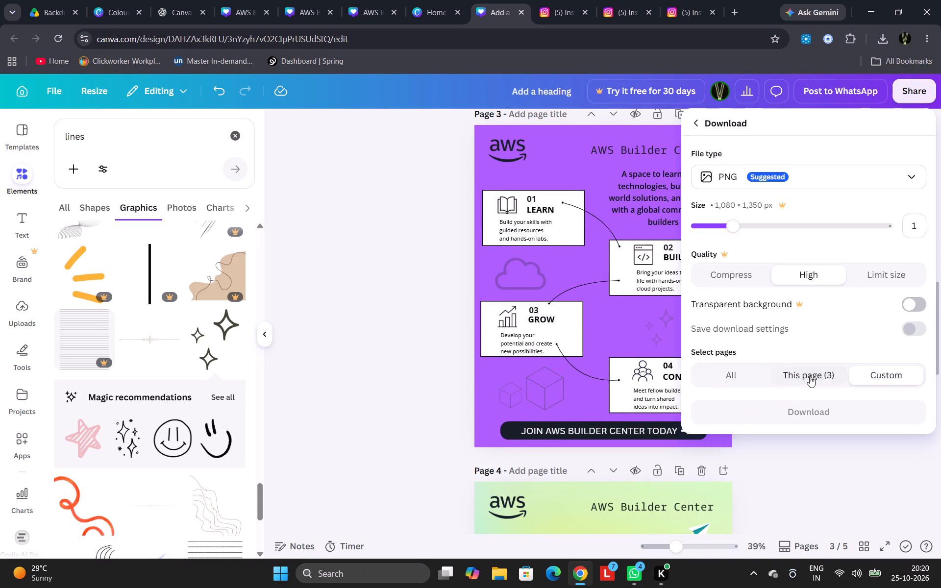